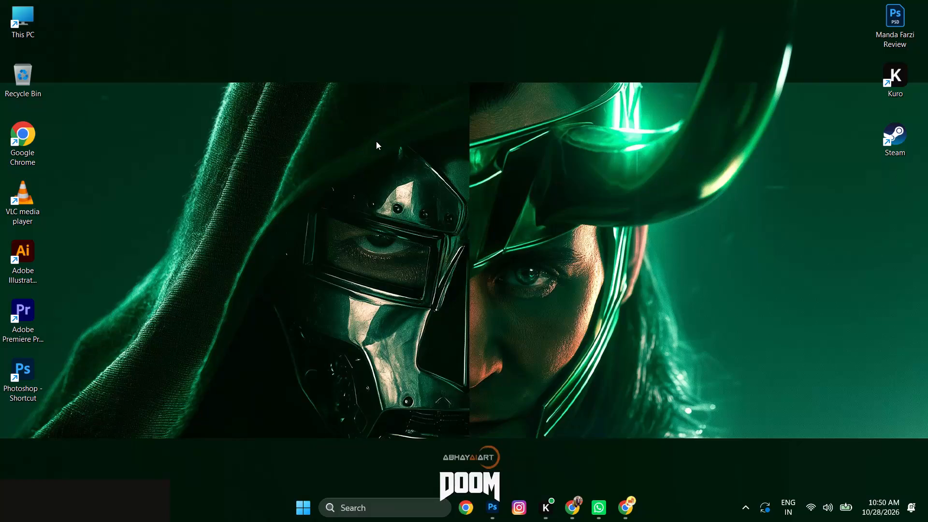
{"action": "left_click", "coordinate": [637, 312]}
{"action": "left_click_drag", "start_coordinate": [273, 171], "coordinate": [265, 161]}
Open the Digibazzar folder inside the Himanshu folder on External Hard Drive (E:).
{"action": "double_click", "coordinate": [24, 22]}
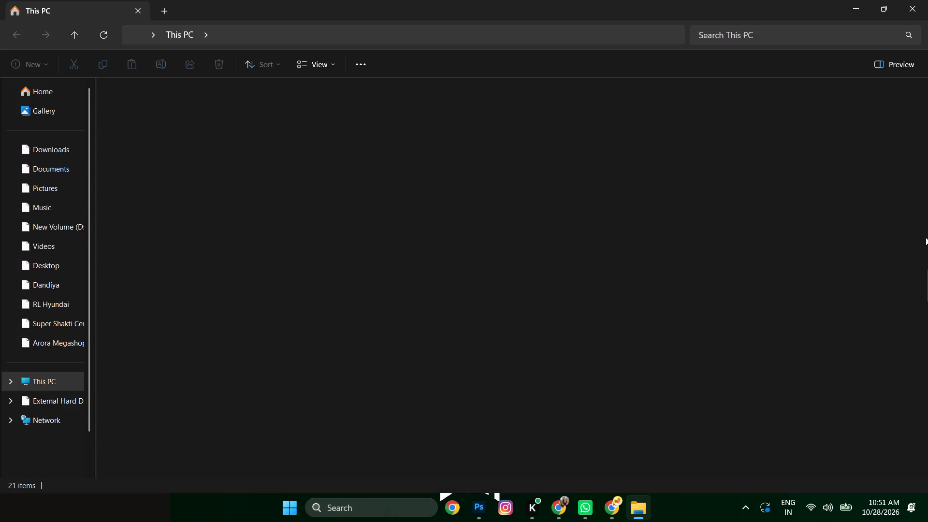
{"action": "left_click", "coordinate": [512, 261]}
{"action": "double_click", "coordinate": [343, 114]}
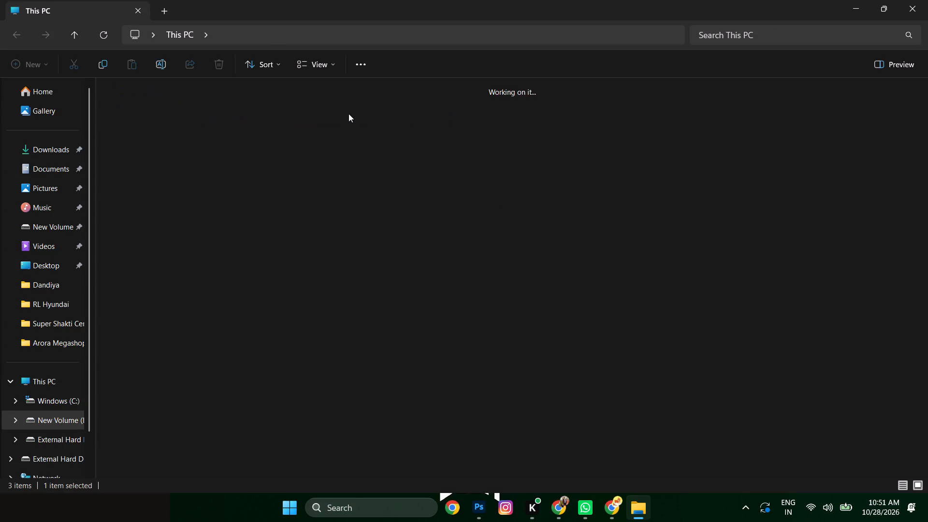
{"action": "left_click", "coordinate": [329, 232]}
{"action": "left_click_drag", "start_coordinate": [325, 119], "coordinate": [284, 96]}
{"action": "left_click_drag", "start_coordinate": [522, 191], "coordinate": [520, 181]}
{"action": "double_click", "coordinate": [474, 110]}
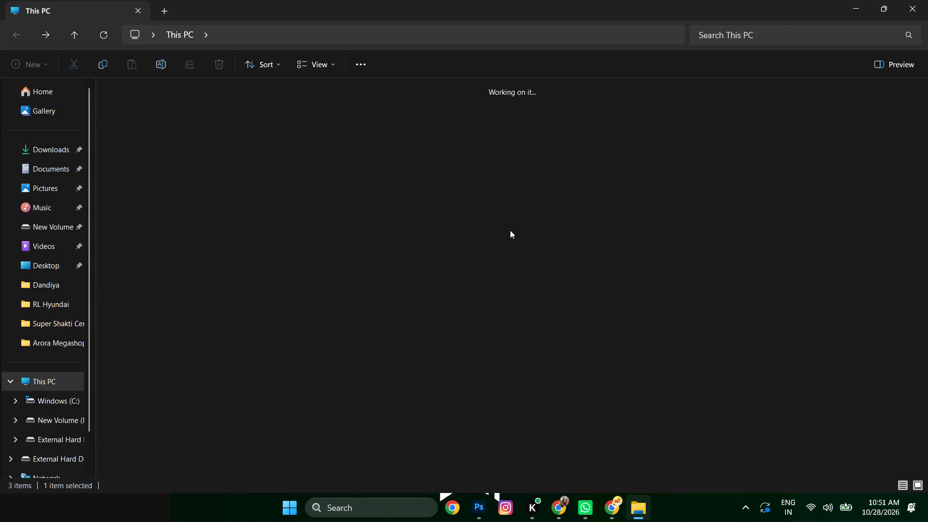
{"action": "left_click_drag", "start_coordinate": [320, 238], "coordinate": [307, 225]}
{"action": "double_click", "coordinate": [163, 134]}
{"action": "double_click", "coordinate": [159, 128]}
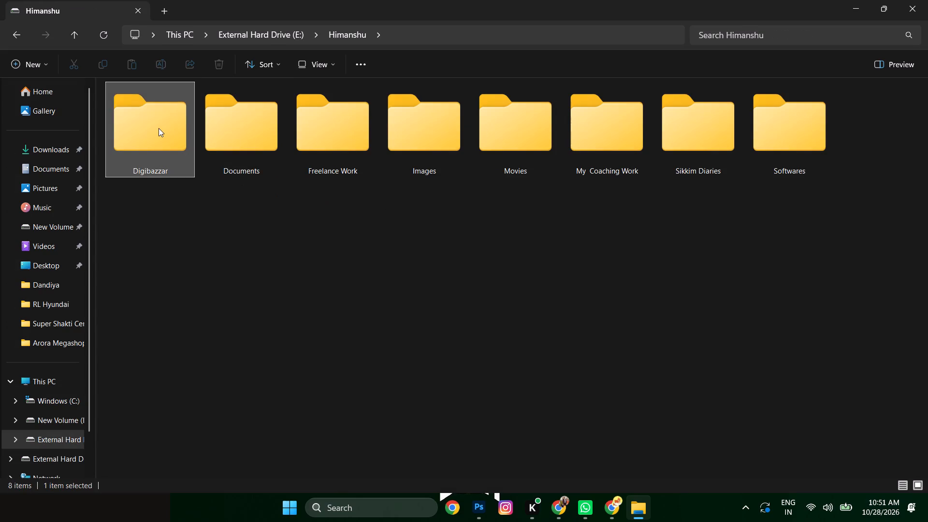
Find and open the Bliss Banaras client folder within Digibazzar.
{"action": "left_click", "coordinate": [278, 177]}
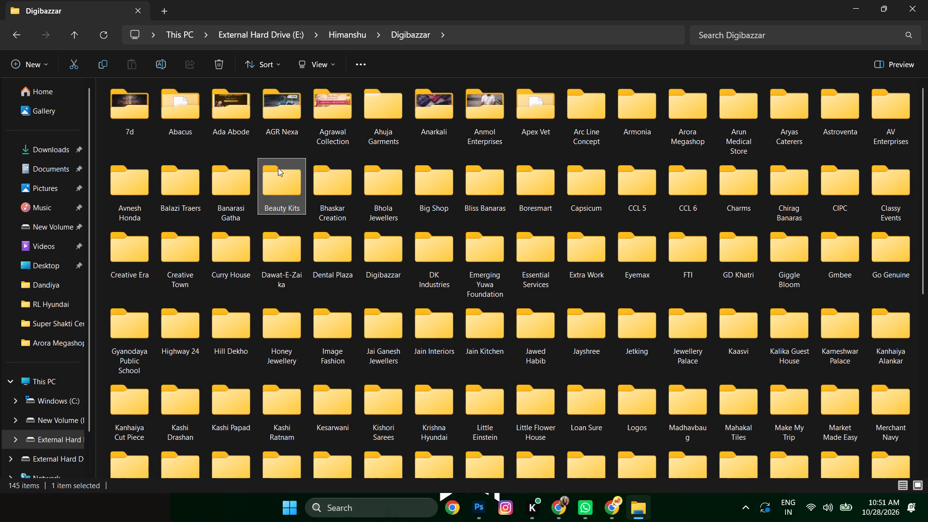
{"action": "key", "text": "b"}
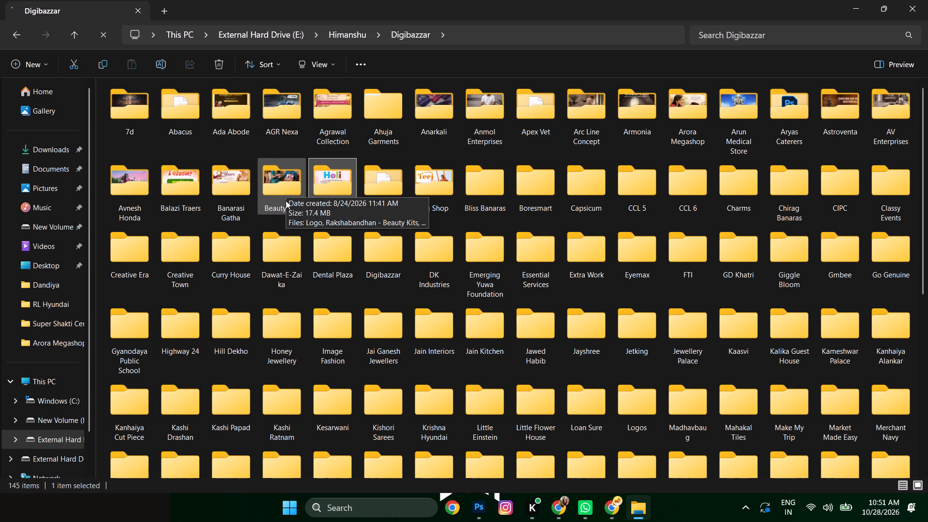
{"action": "key", "text": "b"}
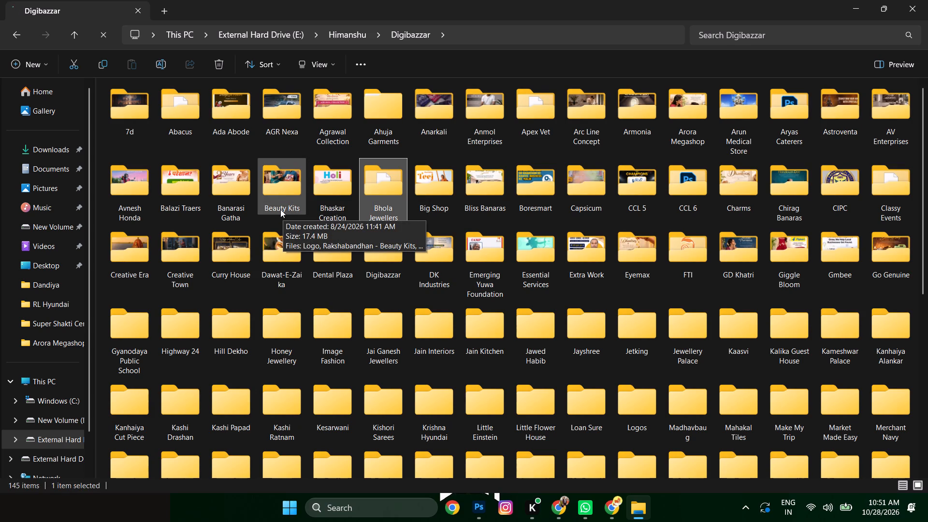
{"action": "type", "text": "bb"}
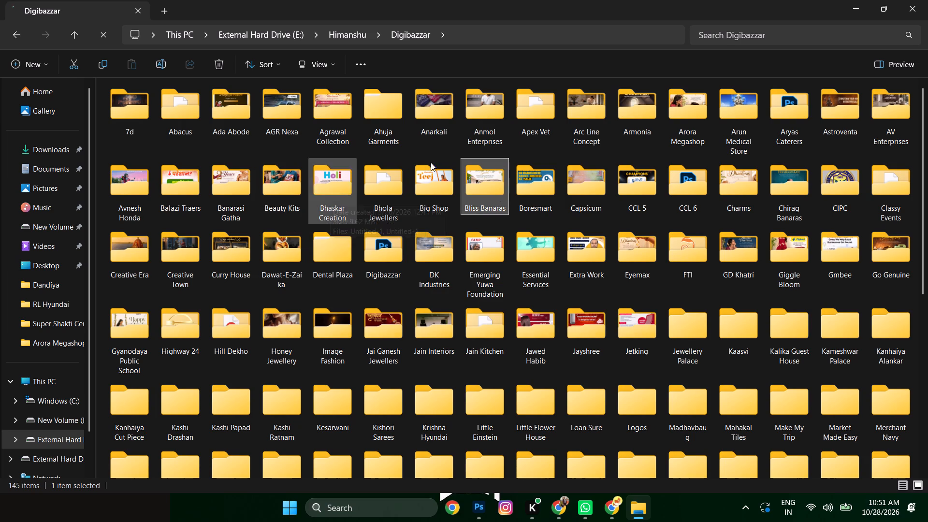
{"action": "double_click", "coordinate": [485, 176]}
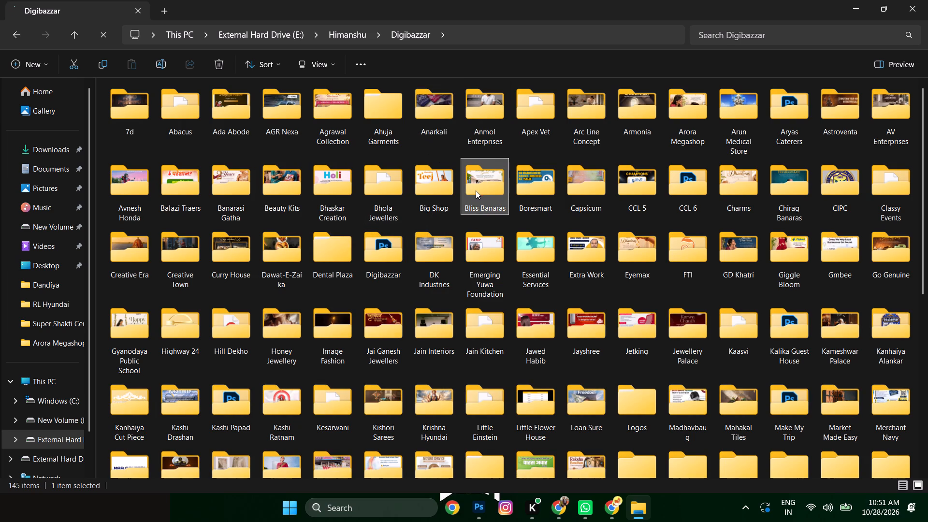
{"action": "double_click", "coordinate": [477, 189]}
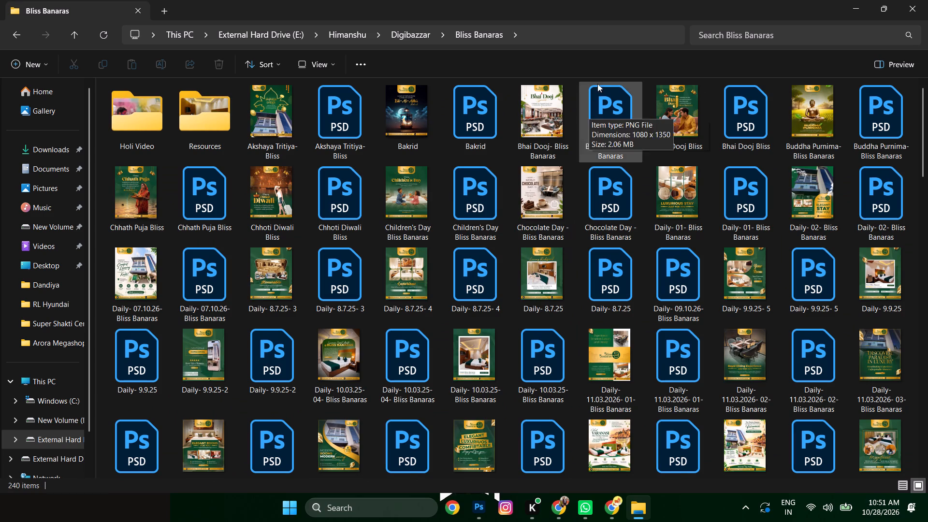
Open the Bhai Dooj- Bliss Banaras PSD file in Photoshop.
{"action": "left_click", "coordinate": [608, 74]}
{"action": "double_click", "coordinate": [601, 108]}
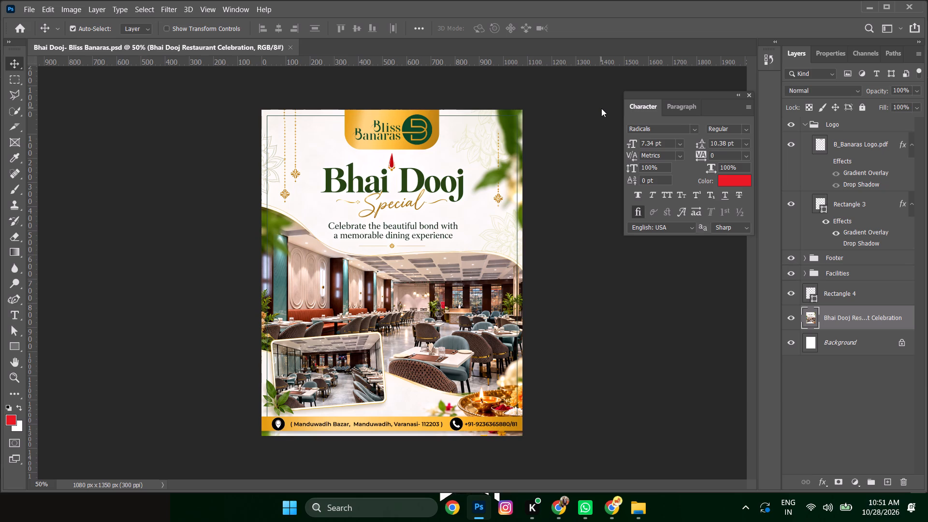
Save the document as a new PSD named Childrens Day- Bliss Banaras in the Bliss Banaras folder.
{"action": "key", "text": "ctrl+shift+s"}
{"action": "left_click_drag", "start_coordinate": [116, 305], "coordinate": [9, 320]}
{"action": "key", "text": "BackSpace"}
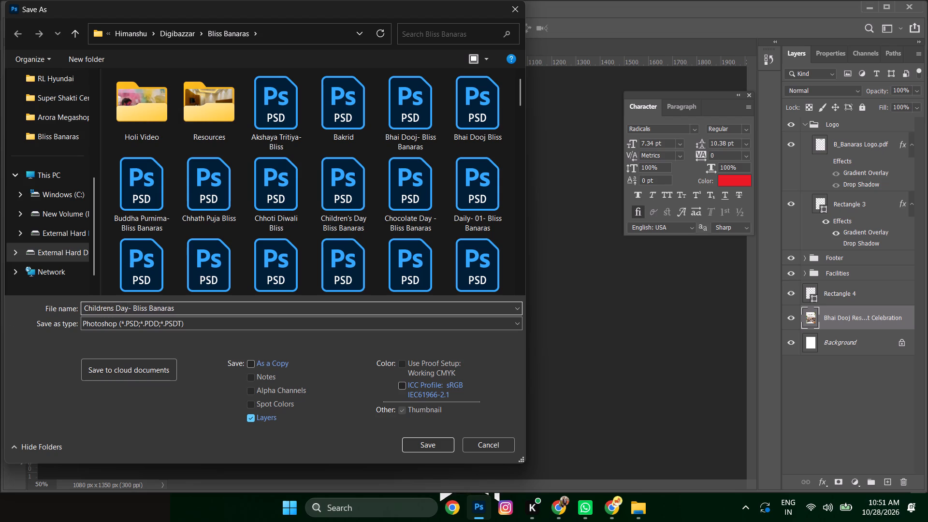
{"action": "key", "text": "Return"}
{"action": "key", "text": "Return"}
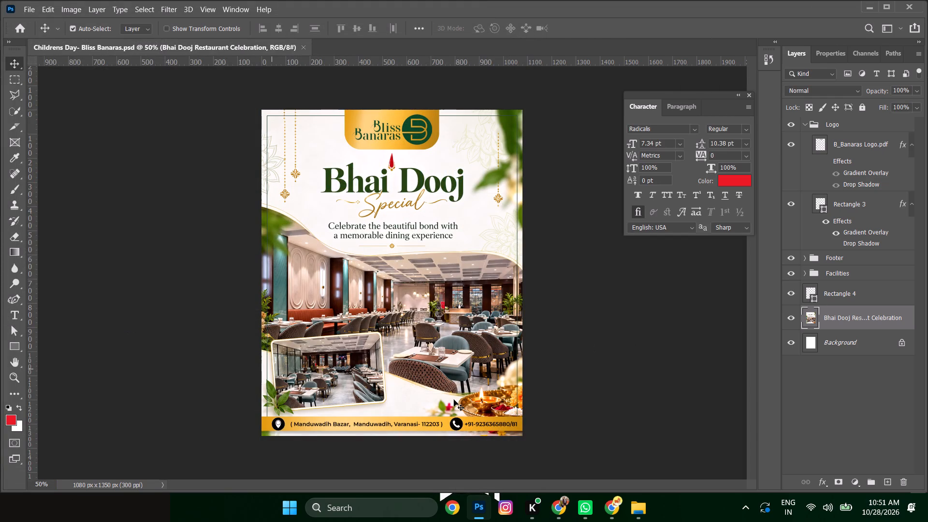
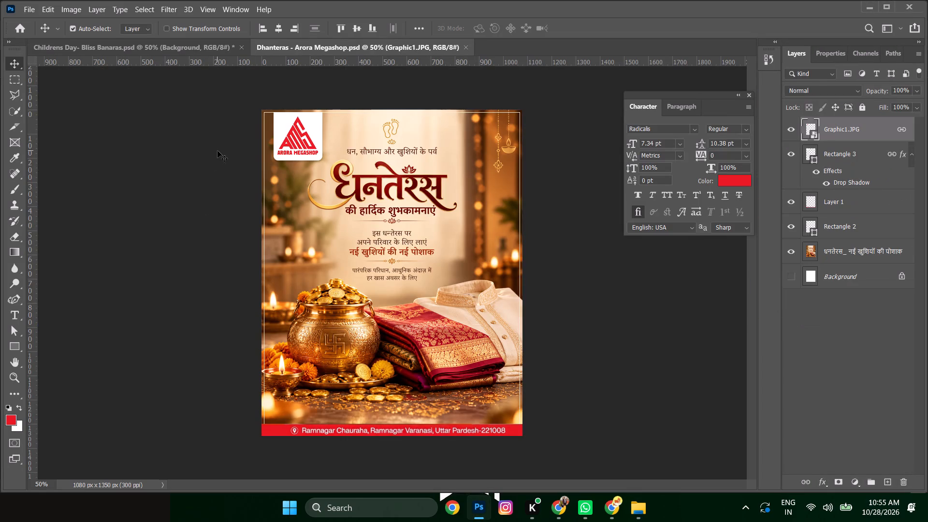
Delete the Dhanteras artwork image layer from the Arora Megashop poster.
{"action": "left_click", "coordinate": [441, 267]}
{"action": "key", "text": "Delete"}
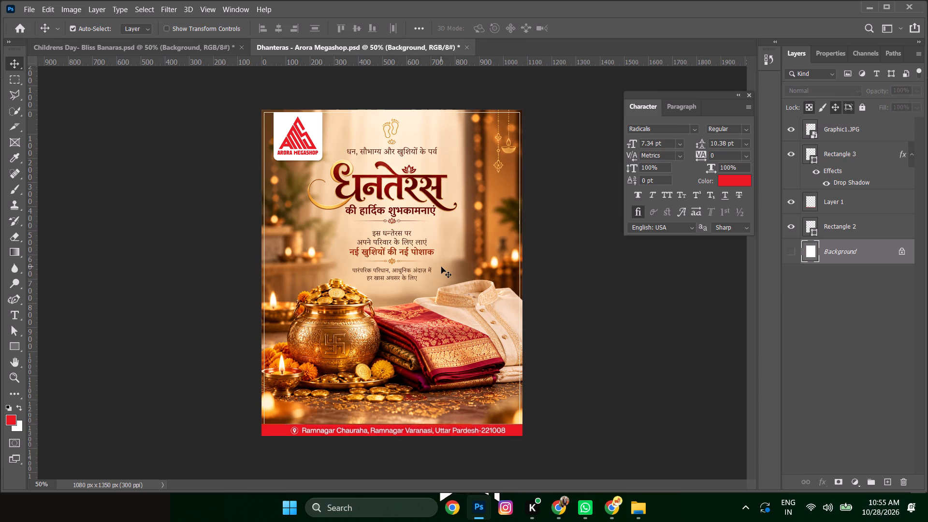
Save the document as a new PSD named Childrens day - Arora Megashop in the Arora Megashop folder.
{"action": "key", "text": "ctrl+shift+s"}
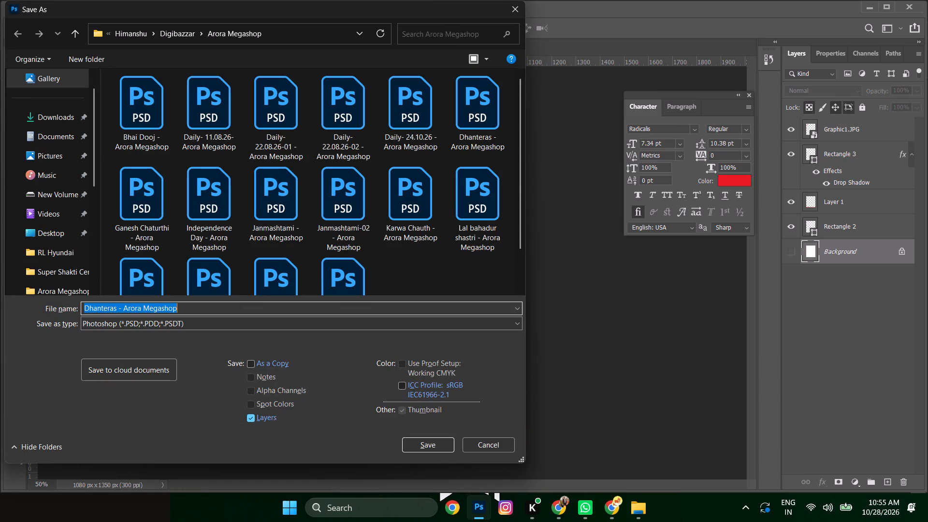
{"action": "left_click_drag", "start_coordinate": [116, 306], "coordinate": [0, 329]}
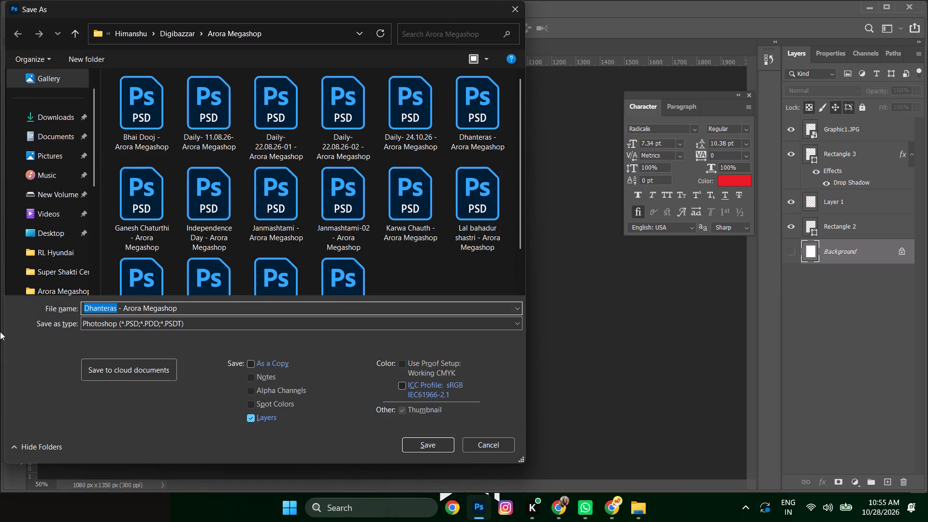
{"action": "type", "text": "hildren aday"}
{"action": "key", "text": "Left"}
{"action": "key", "text": "Left"}
{"action": "key", "text": "Left"}
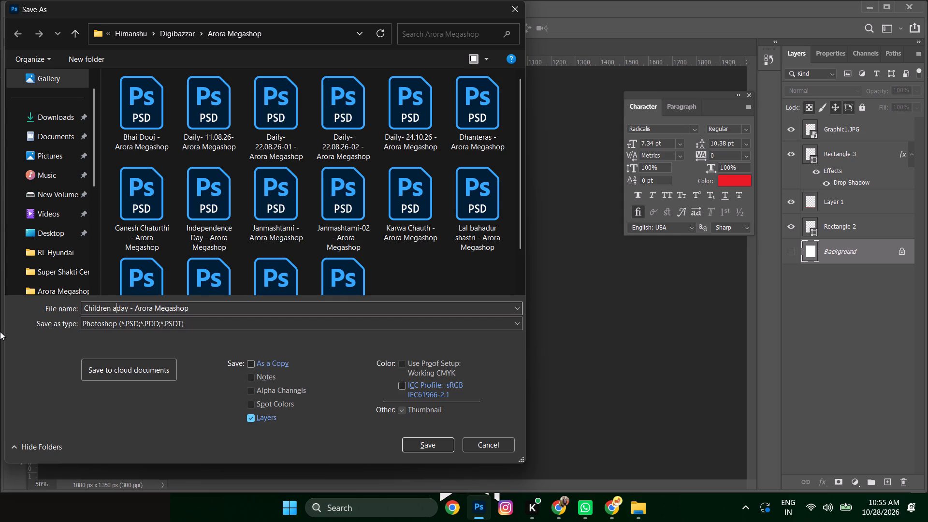
{"action": "key", "text": "BackSpace"}
{"action": "key", "text": "BackSpace"}
{"action": "type", "text": "s"}
{"action": "key", "text": "space"}
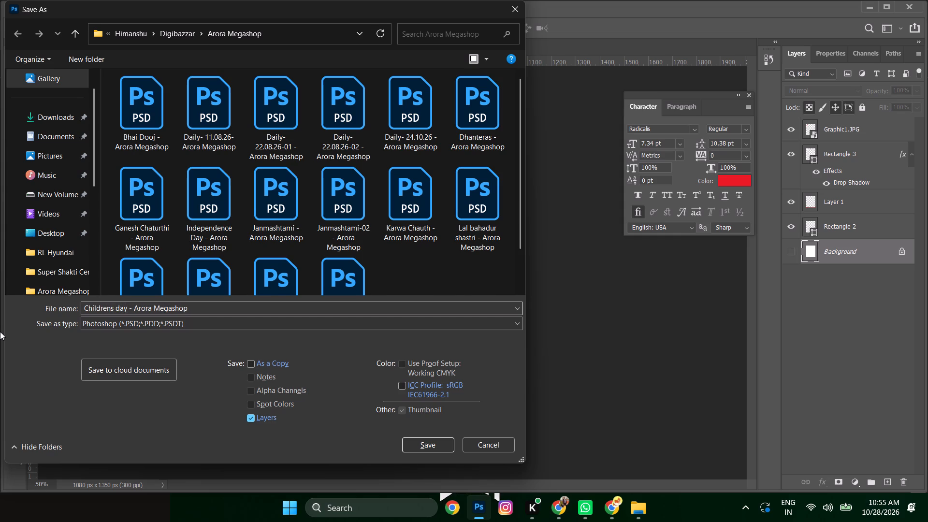
{"action": "key", "text": "Return"}
{"action": "key", "text": "Return"}
{"action": "key", "text": "Return"}
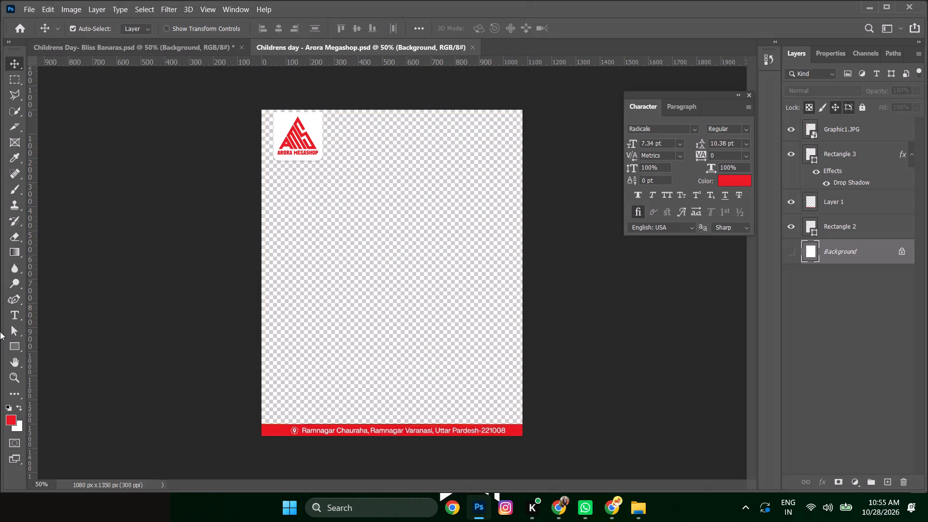
Turn on the visibility of the white Background layer and keep that layer selected.
{"action": "left_click", "coordinate": [794, 250]}
{"action": "left_click", "coordinate": [877, 259]}
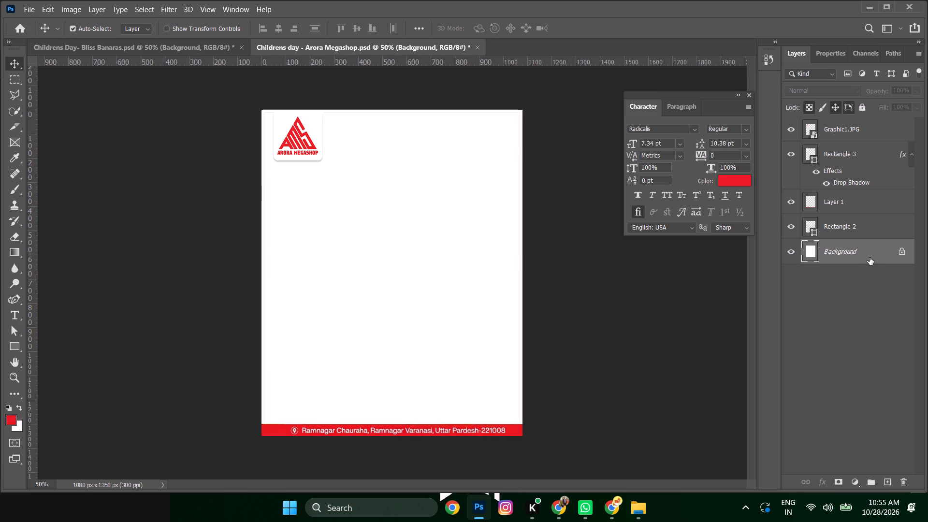
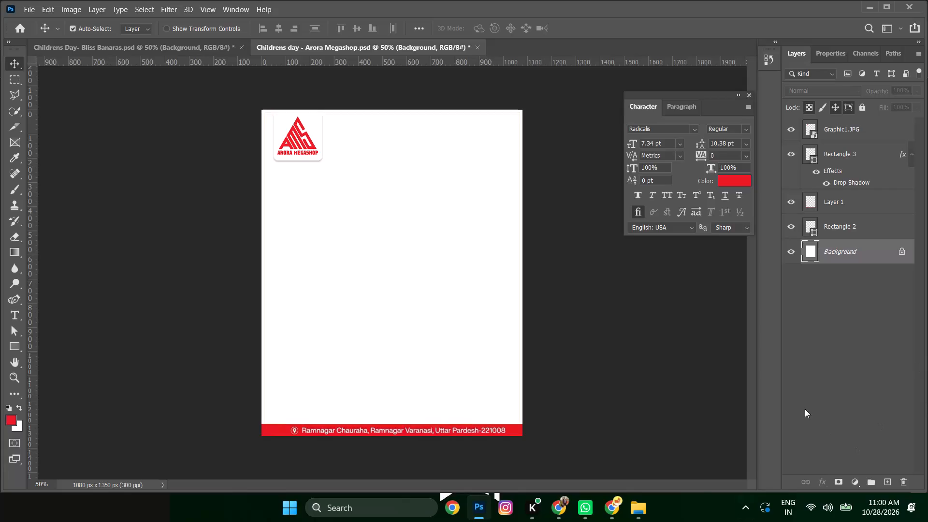
{"action": "left_click", "coordinate": [179, 49]}
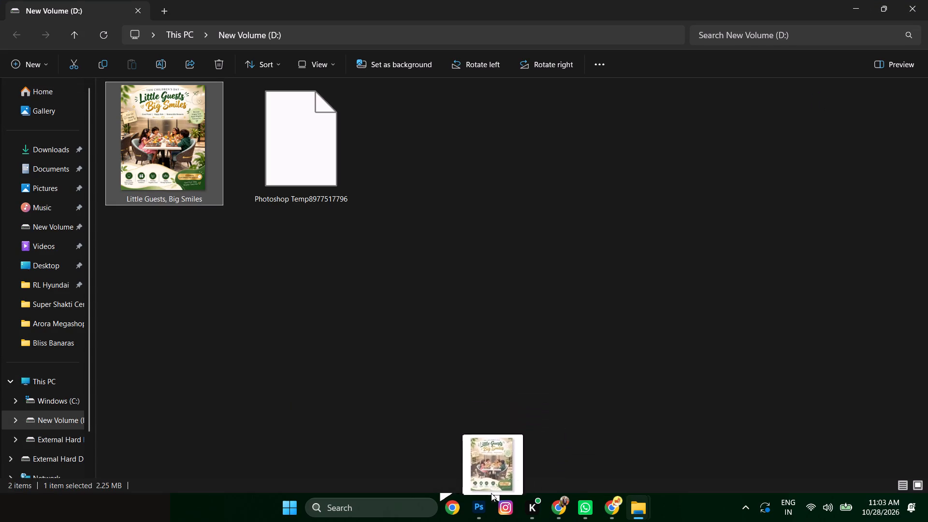
{"action": "left_click_drag", "start_coordinate": [491, 493], "coordinate": [437, 368]}
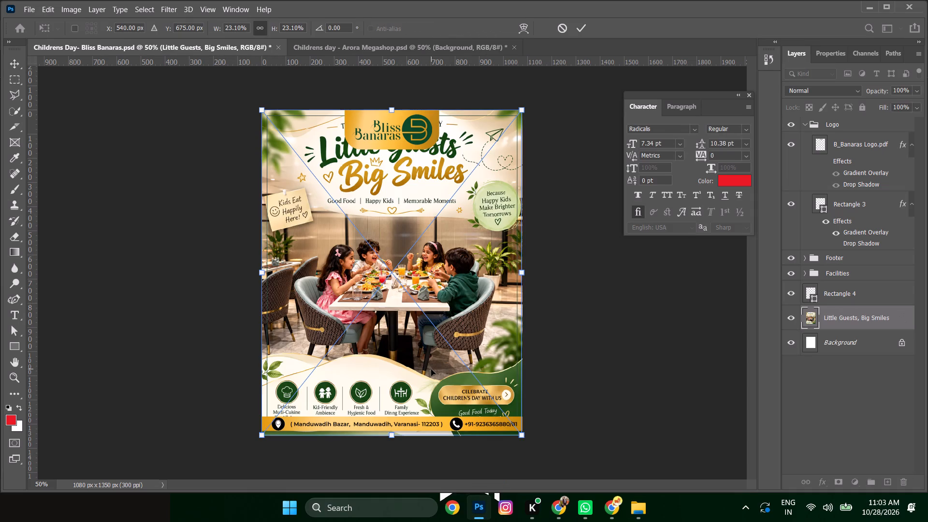
{"action": "key", "text": "Return"}
Move the placed artwork straight down until its "This Children's Day" heading clears the Bliss Banaras logo badge.
{"action": "key", "text": "shift+Down"}
{"action": "key", "text": "shift+Down"}
{"action": "key", "text": "shift+Down"}
{"action": "key", "text": "shift+Down"}
{"action": "key", "text": "shift+Down"}
{"action": "key", "text": "shift+Down"}
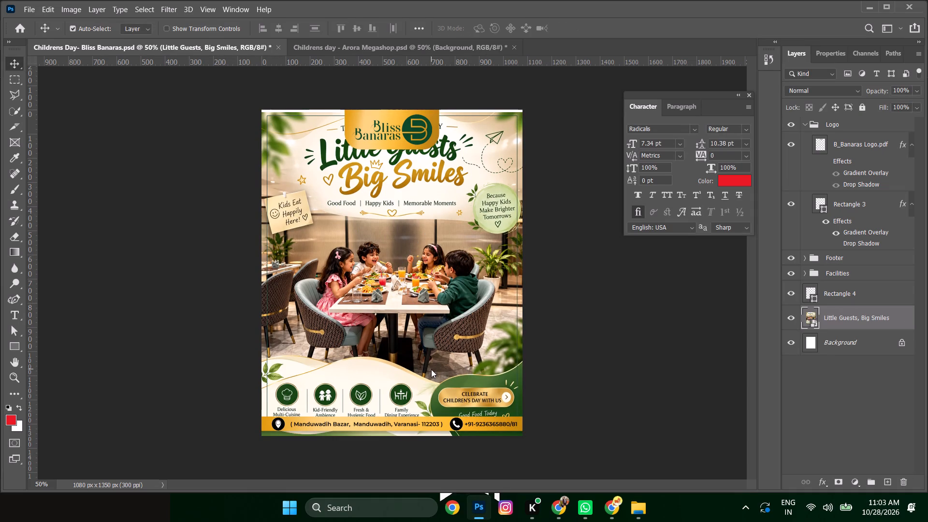
{"action": "key", "text": "shift+Up"}
{"action": "key", "text": "shift+Up"}
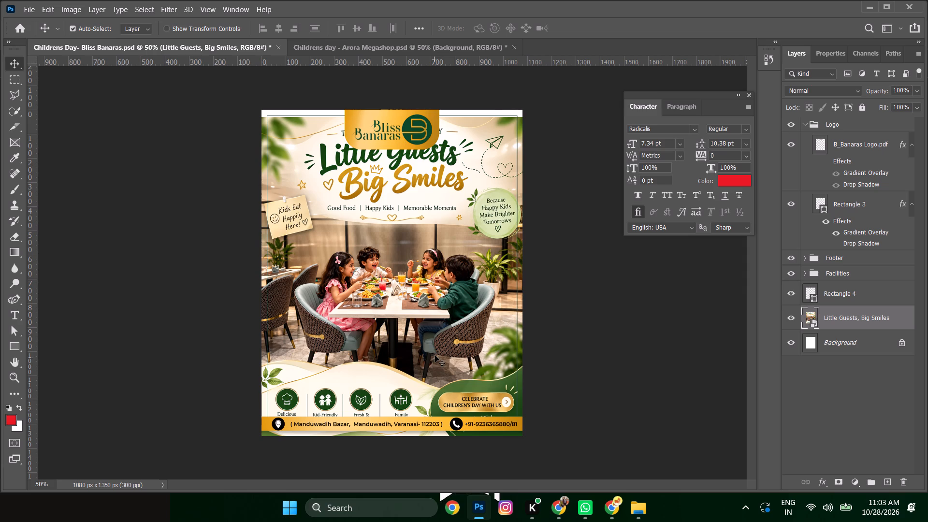
{"action": "key", "text": "shift+Down"}
{"action": "key", "text": "shift+Down"}
{"action": "key", "text": "shift+Down"}
{"action": "key", "text": "shift+Down"}
{"action": "key", "text": "shift+Down"}
{"action": "key", "text": "shift+Down"}
{"action": "key", "text": "shift+Down"}
{"action": "key", "text": "shift+Down"}
{"action": "key", "text": "shift+Down"}
{"action": "key", "text": "shift+Down"}
{"action": "key", "text": "shift+Down"}
{"action": "key", "text": "shift+Down"}
{"action": "key", "text": "shift+Down"}
{"action": "key", "text": "shift+Down"}
{"action": "key", "text": "shift+Down"}
{"action": "key", "text": "shift+Down"}
{"action": "key", "text": "shift+Down"}
{"action": "key", "text": "shift+Down"}
{"action": "key", "text": "shift+Down"}
{"action": "key", "text": "shift+Down"}
{"action": "key", "text": "shift+Down"}
{"action": "key", "text": "shift+Down"}
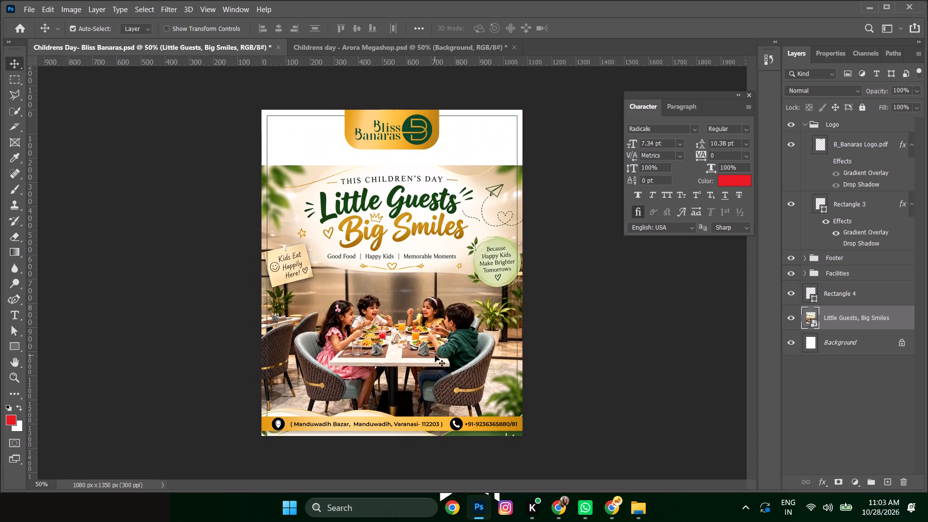
{"action": "key", "text": "shift+Up"}
Rasterize the Little Guests, Big Smiles layer.
{"action": "left_click", "coordinate": [424, 208]}
{"action": "right_click", "coordinate": [836, 313]}
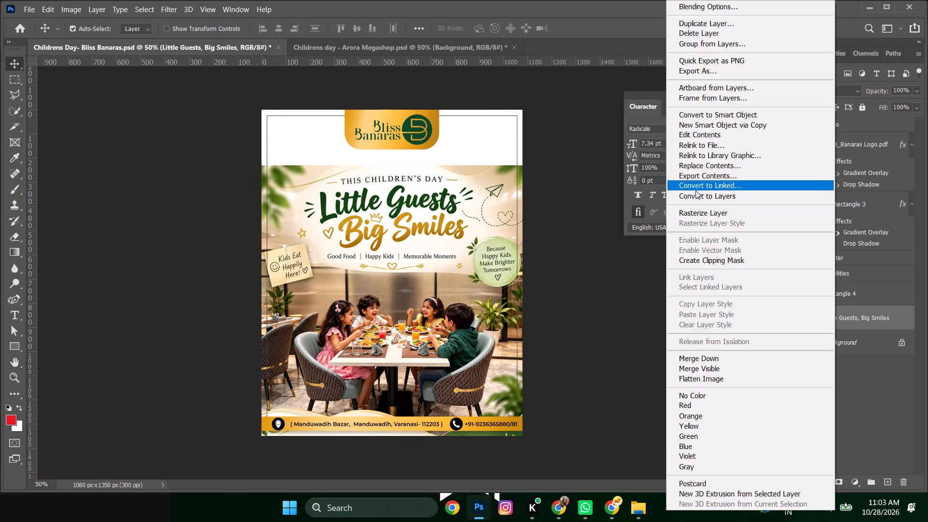
{"action": "left_click", "coordinate": [694, 215]}
Fill the empty 1080 px wide, about 230 px high band above the artwork with content matching its background, and clear the selection.
{"action": "left_click", "coordinate": [16, 83]}
{"action": "left_click_drag", "start_coordinate": [202, 87], "coordinate": [557, 146]}
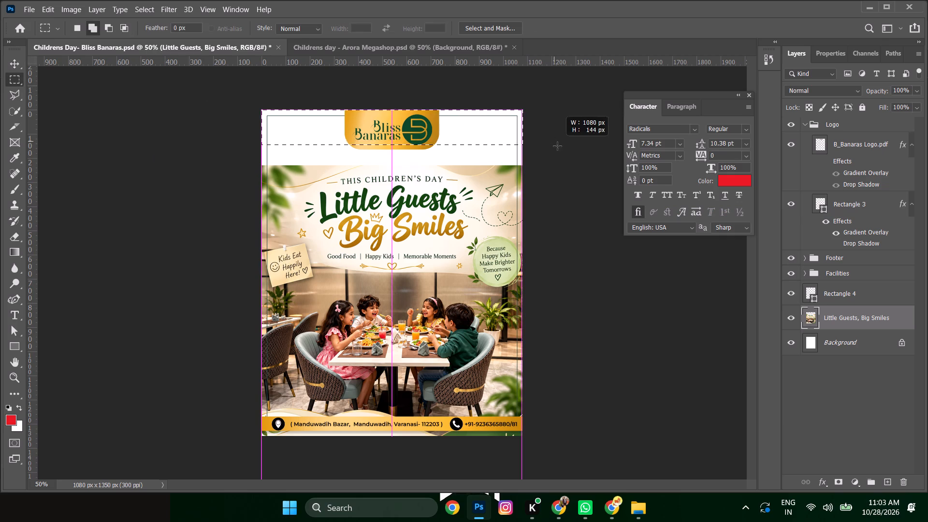
{"action": "left_click_drag", "start_coordinate": [557, 146], "coordinate": [570, 165]}
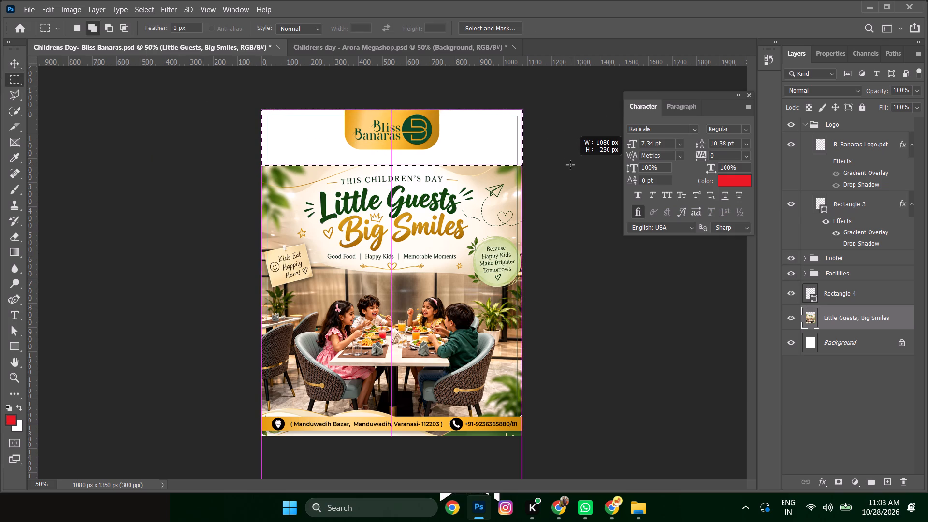
{"action": "left_click_drag", "start_coordinate": [570, 165], "coordinate": [571, 166]}
{"action": "right_click", "coordinate": [477, 139]}
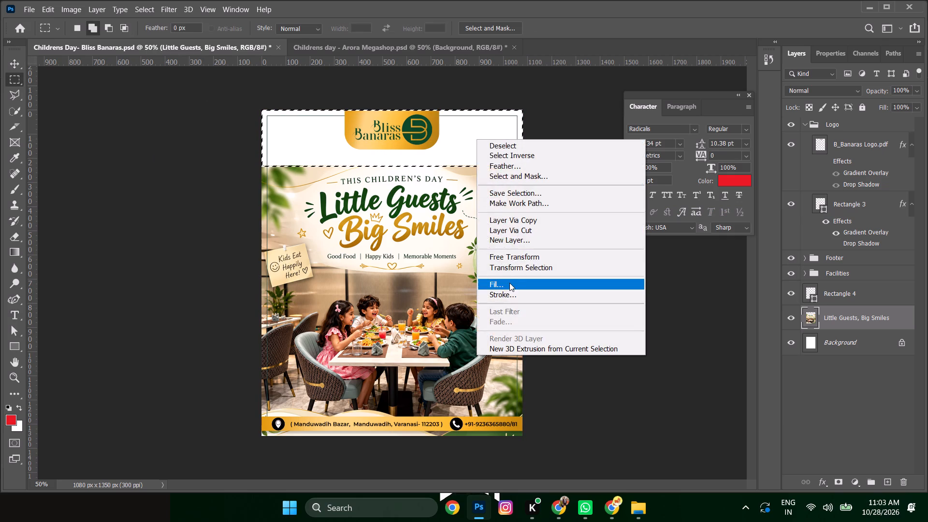
{"action": "left_click", "coordinate": [509, 285]}
{"action": "left_click", "coordinate": [537, 125]}
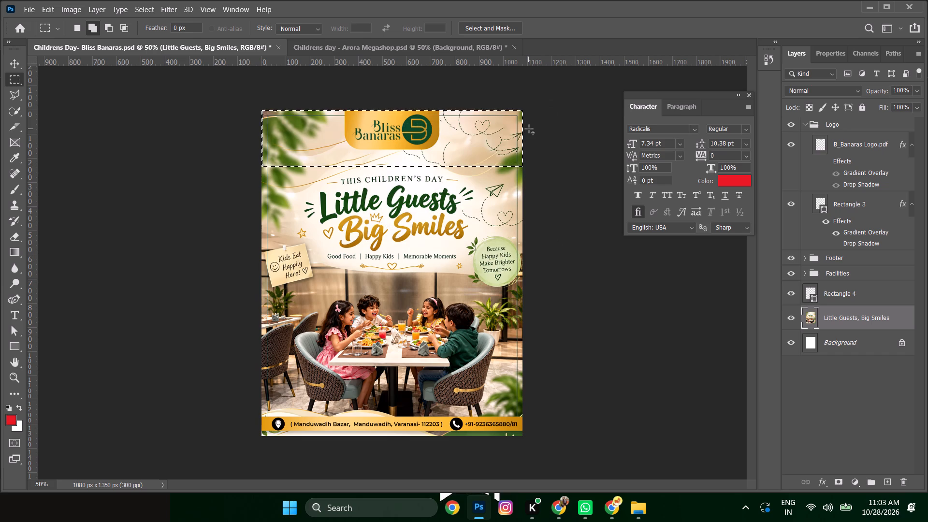
{"action": "key", "text": "ctrl+d"}
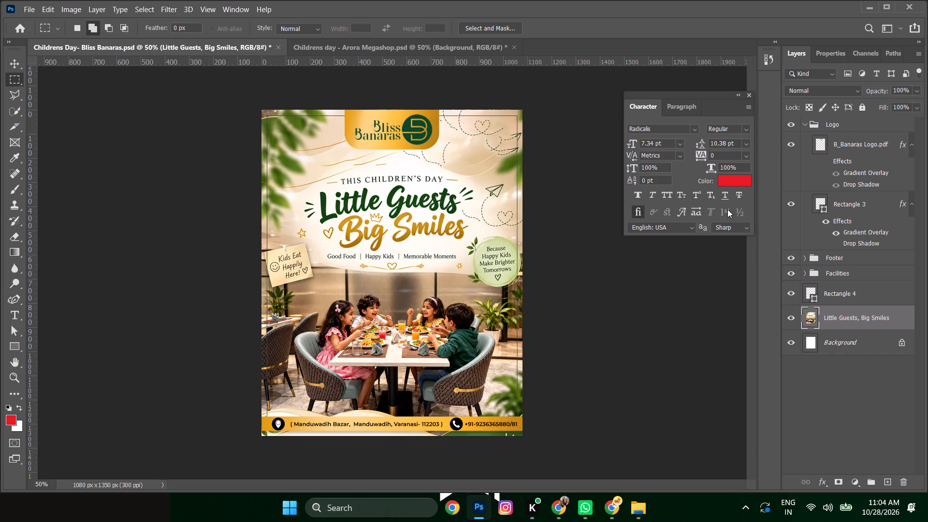
Shift the artwork layer down and toward the canvas's left so its filled upper area lies fully below the logo badge.
{"action": "left_click", "coordinate": [14, 55]}
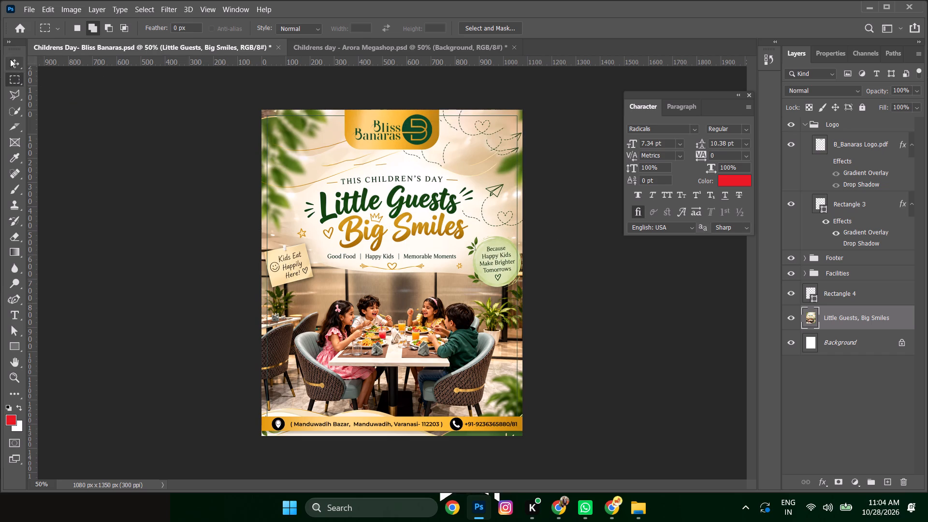
{"action": "left_click", "coordinate": [10, 59]}
{"action": "scroll", "coordinate": [264, 119], "scroll_direction": "up", "scroll_amount": 5, "text": "alt"}
{"action": "key", "text": "space"}
{"action": "key", "text": "space"}
{"action": "left_click_drag", "start_coordinate": [274, 134], "coordinate": [228, 198]}
{"action": "left_click_drag", "start_coordinate": [243, 187], "coordinate": [271, 222]}
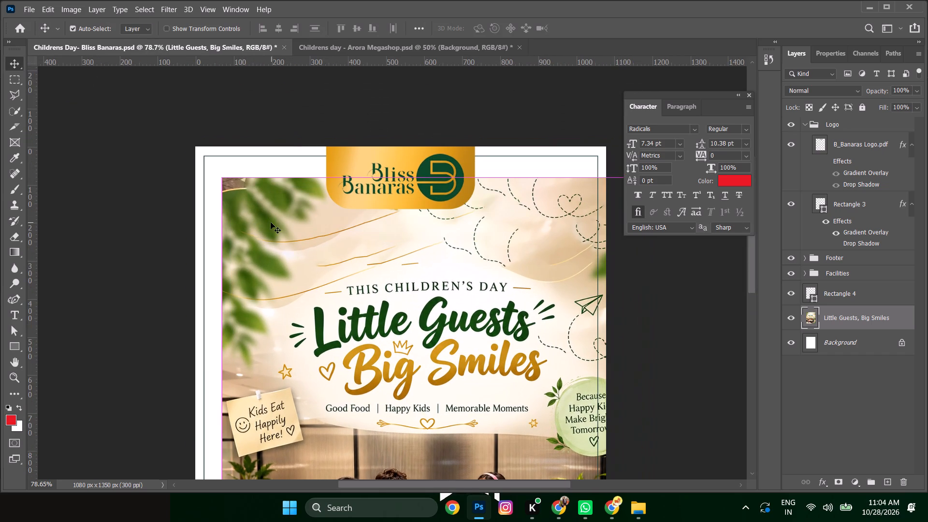
{"action": "left_click", "coordinate": [12, 172]}
{"action": "left_click_drag", "start_coordinate": [244, 182], "coordinate": [217, 186]}
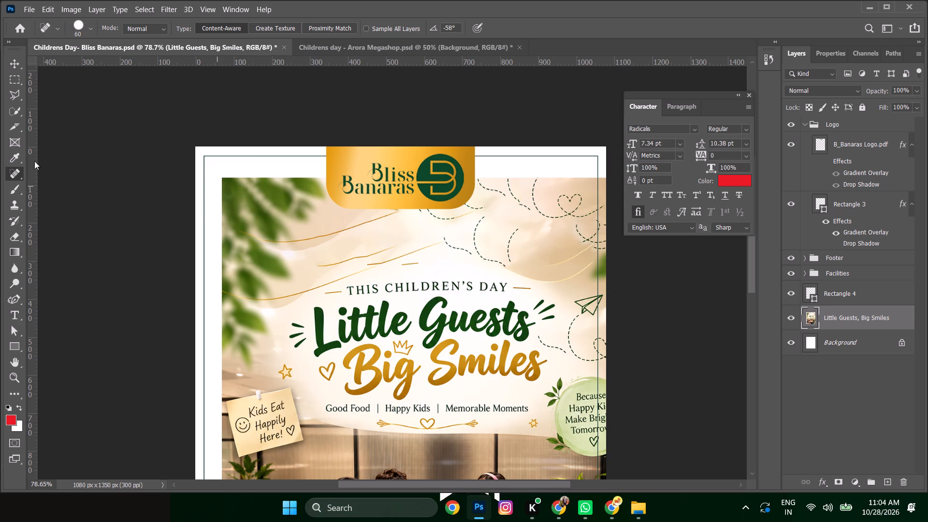
{"action": "left_click", "coordinate": [12, 59]}
{"action": "left_click_drag", "start_coordinate": [386, 228], "coordinate": [309, 264]}
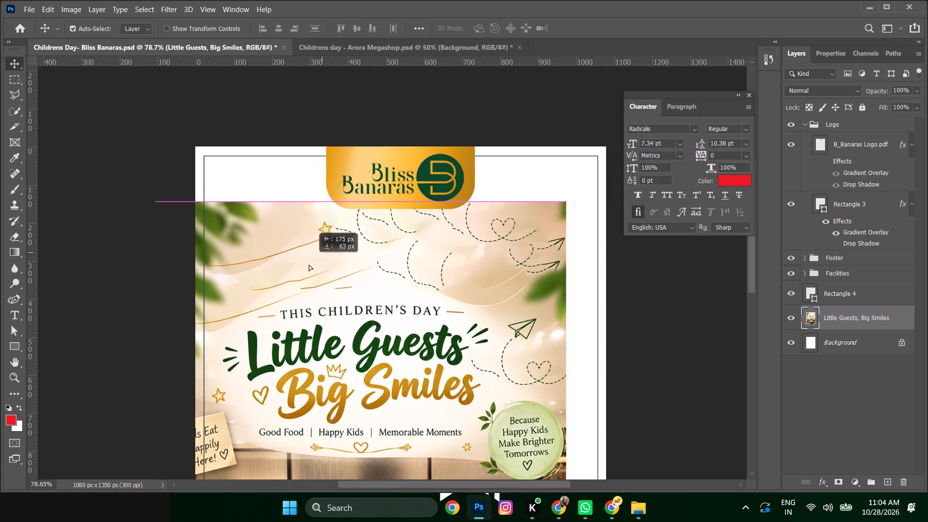
{"action": "left_click_drag", "start_coordinate": [309, 264], "coordinate": [298, 280]}
Heal away the stray gold star, the dash beside it and the uppermost gold line in the filled area.
{"action": "left_click", "coordinate": [10, 172]}
{"action": "scroll", "coordinate": [325, 232], "scroll_direction": "up", "scroll_amount": 2, "text": "alt"}
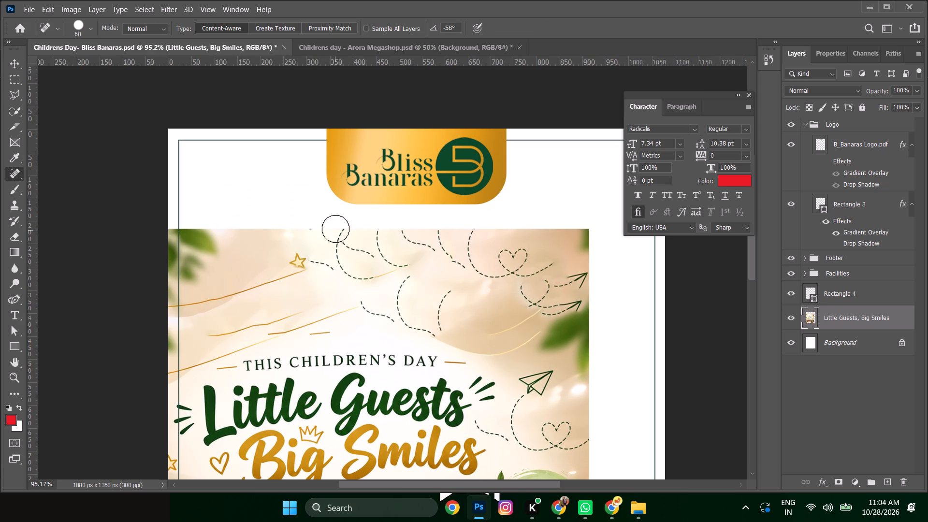
{"action": "left_click_drag", "start_coordinate": [321, 259], "coordinate": [336, 275]}
{"action": "left_click", "coordinate": [300, 258]}
{"action": "left_click_drag", "start_coordinate": [302, 267], "coordinate": [298, 270]}
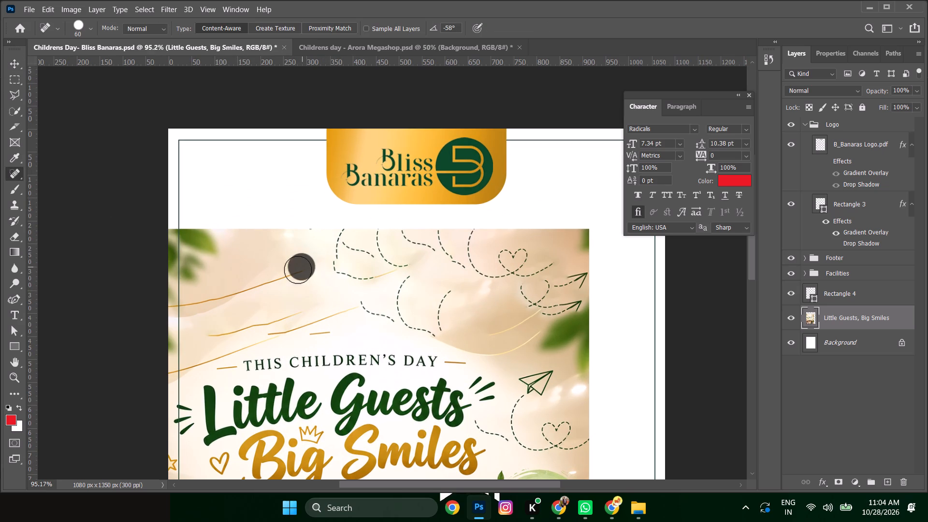
{"action": "left_click_drag", "start_coordinate": [298, 270], "coordinate": [152, 308]}
Heal away the stray dashed curves and the dashed heart trail along the artwork's upper edge.
{"action": "left_click_drag", "start_coordinate": [347, 233], "coordinate": [393, 265]}
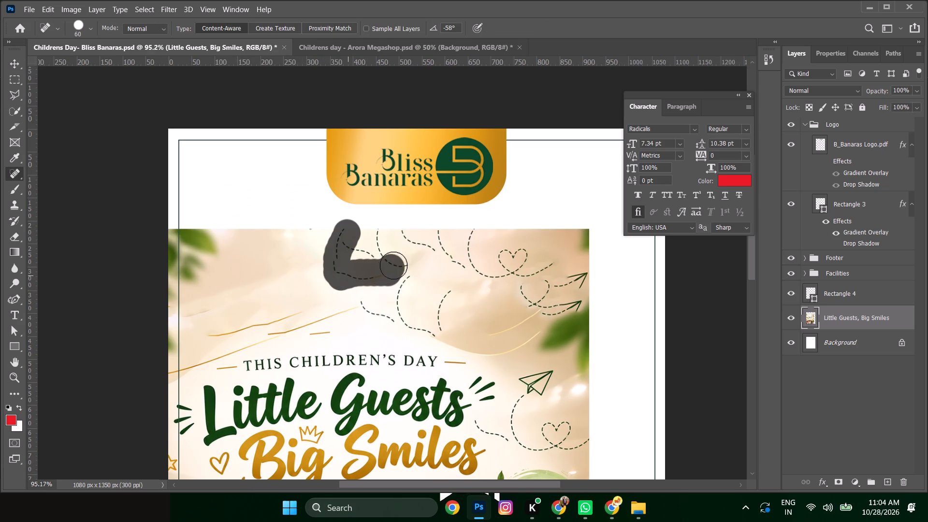
{"action": "left_click_drag", "start_coordinate": [393, 265], "coordinate": [403, 263]}
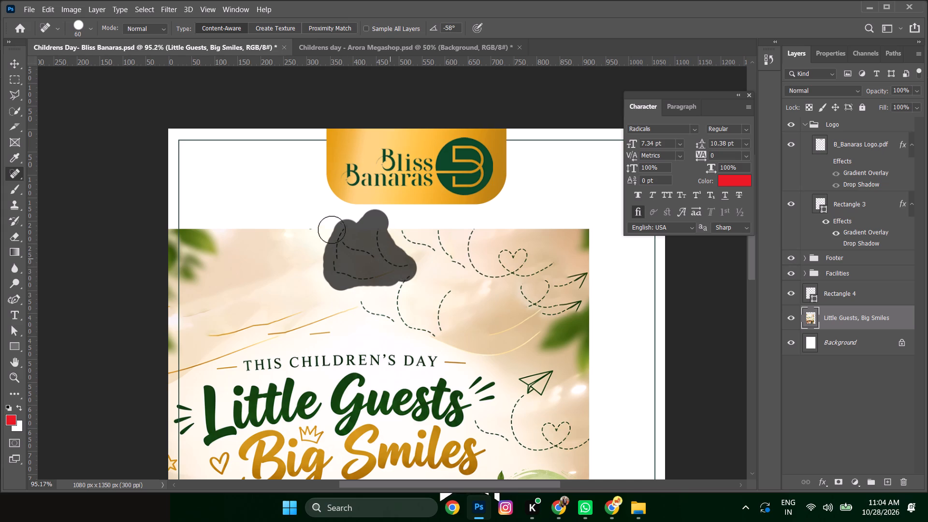
{"action": "left_click", "coordinate": [314, 231]}
{"action": "left_click_drag", "start_coordinate": [327, 239], "coordinate": [380, 221]}
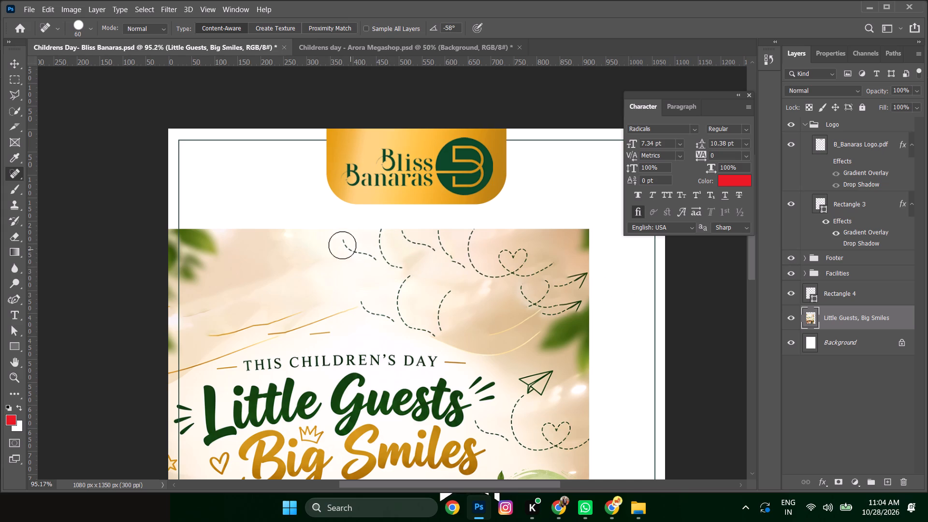
{"action": "left_click_drag", "start_coordinate": [342, 245], "coordinate": [383, 266]}
{"action": "left_click_drag", "start_coordinate": [384, 233], "coordinate": [395, 264]}
{"action": "left_click", "coordinate": [380, 268]}
{"action": "left_click_drag", "start_coordinate": [400, 231], "coordinate": [460, 259]}
{"action": "left_click_drag", "start_coordinate": [470, 231], "coordinate": [463, 266]}
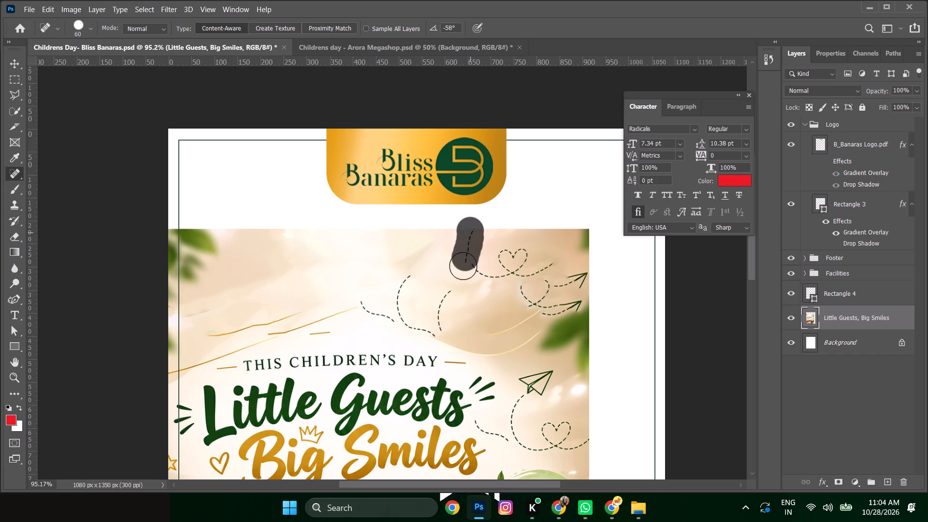
{"action": "left_click_drag", "start_coordinate": [463, 266], "coordinate": [463, 259]}
{"action": "left_click_drag", "start_coordinate": [478, 264], "coordinate": [547, 259]}
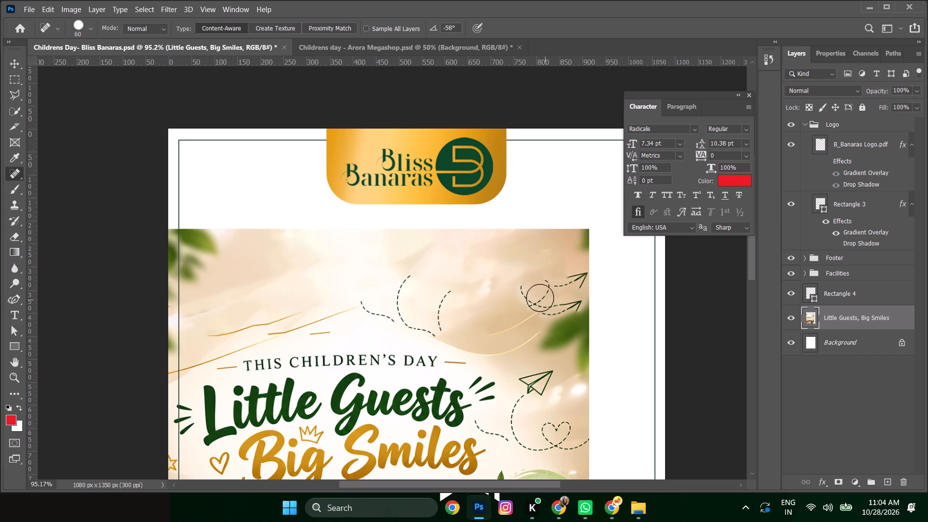
Heal away the dashed loop and partial paper-plane lines beside the leaves near the artwork's right edge.
{"action": "left_click_drag", "start_coordinate": [529, 289], "coordinate": [587, 275]}
{"action": "left_click_drag", "start_coordinate": [571, 299], "coordinate": [549, 310]}
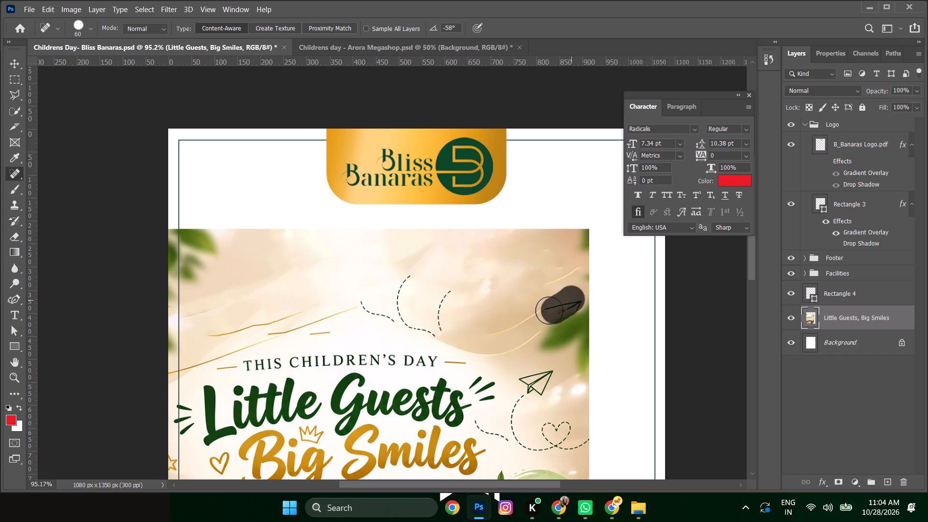
{"action": "left_click_drag", "start_coordinate": [549, 310], "coordinate": [550, 309]}
{"action": "left_click_drag", "start_coordinate": [572, 273], "coordinate": [550, 294]}
{"action": "left_click", "coordinate": [578, 298]}
{"action": "left_click_drag", "start_coordinate": [566, 285], "coordinate": [579, 275]}
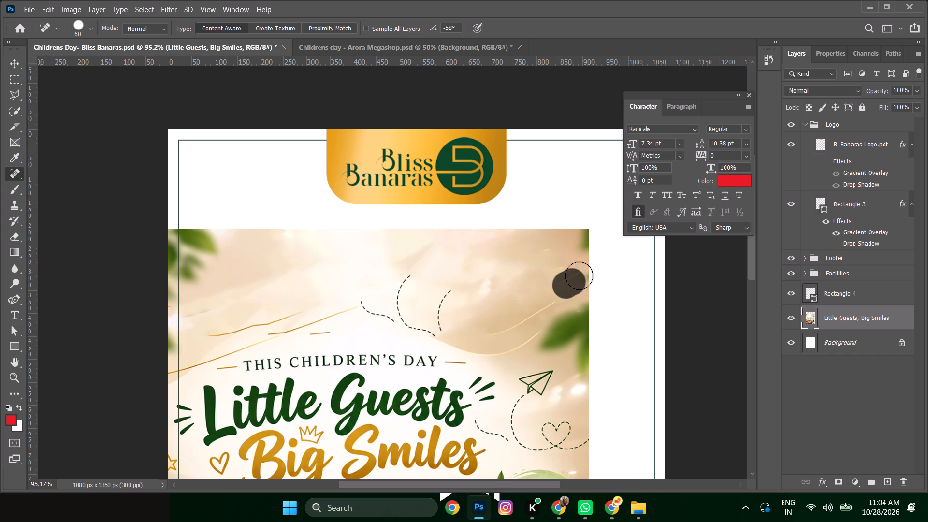
{"action": "left_click_drag", "start_coordinate": [579, 275], "coordinate": [578, 275]}
{"action": "left_click", "coordinate": [558, 266]}
{"action": "left_click", "coordinate": [548, 254]}
Heal away the thin gold curve running from the right-hand leaves toward the heading.
{"action": "left_click_drag", "start_coordinate": [551, 293], "coordinate": [492, 328]}
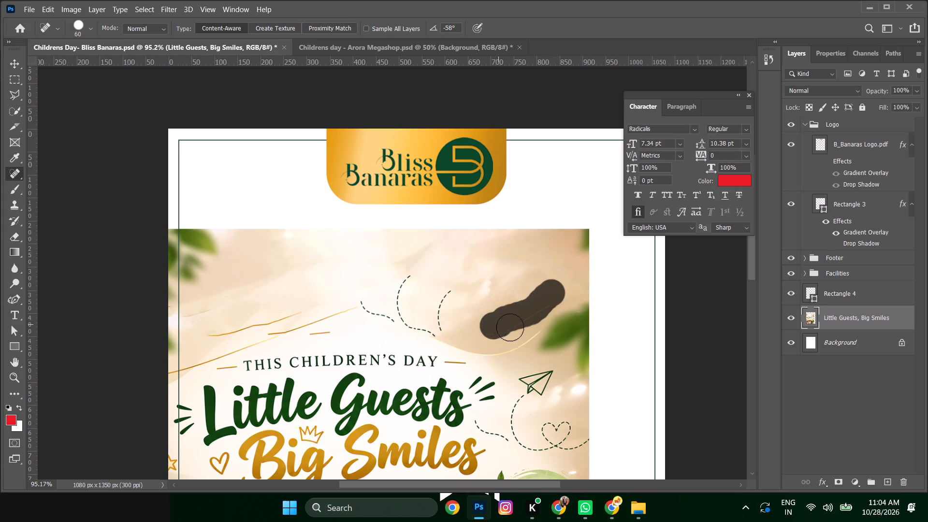
{"action": "left_click_drag", "start_coordinate": [531, 333], "coordinate": [473, 344]}
{"action": "left_click_drag", "start_coordinate": [520, 319], "coordinate": [497, 334]}
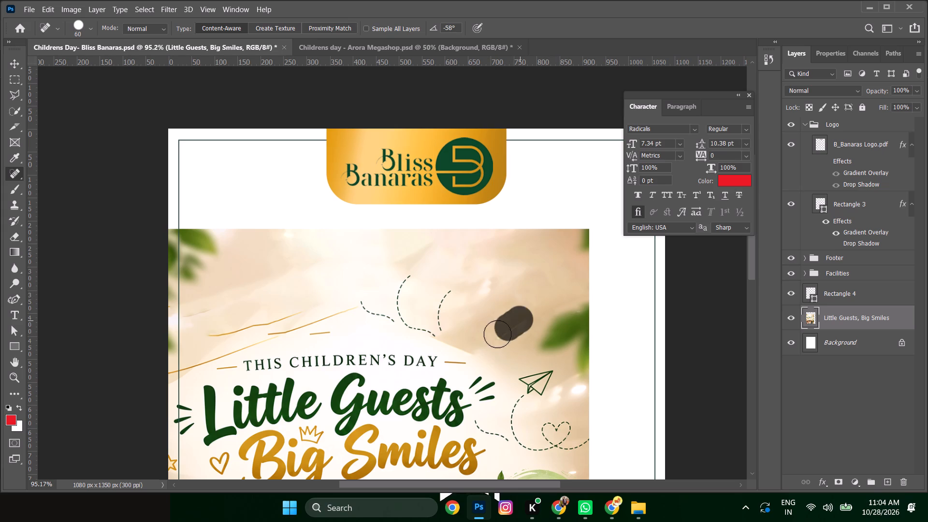
{"action": "left_click_drag", "start_coordinate": [497, 334], "coordinate": [494, 334]}
Heal away the remaining dashed curves above the "This Children's Day" heading and touch up blemishes in the cream background.
{"action": "left_click_drag", "start_coordinate": [478, 345], "coordinate": [366, 298]}
{"action": "left_click_drag", "start_coordinate": [413, 286], "coordinate": [408, 286]}
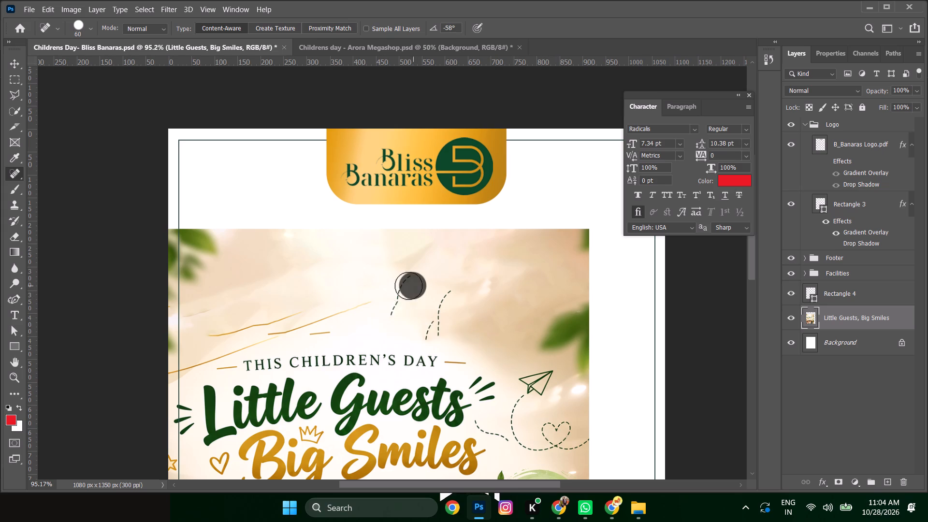
{"action": "left_click_drag", "start_coordinate": [408, 286], "coordinate": [403, 312]}
{"action": "left_click_drag", "start_coordinate": [453, 294], "coordinate": [434, 329]}
{"action": "left_click", "coordinate": [485, 289]}
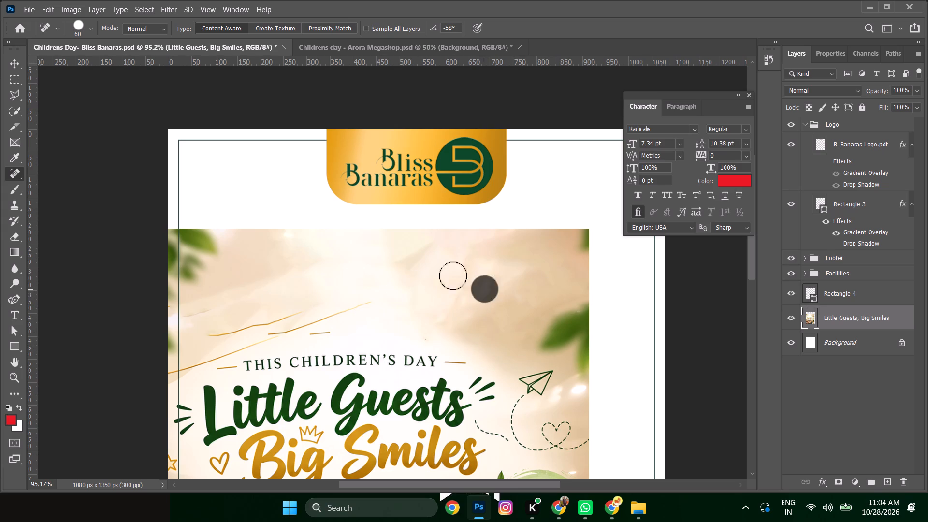
{"action": "left_click", "coordinate": [413, 254]}
{"action": "left_click_drag", "start_coordinate": [431, 245], "coordinate": [425, 246]}
{"action": "left_click", "coordinate": [415, 259]}
Heal away the short dashed curve between "Guests" and the paper-plane trail, reducing the Spot Healing Brush to 30 px.
{"action": "scroll", "coordinate": [524, 255], "scroll_direction": "down", "scroll_amount": 11}
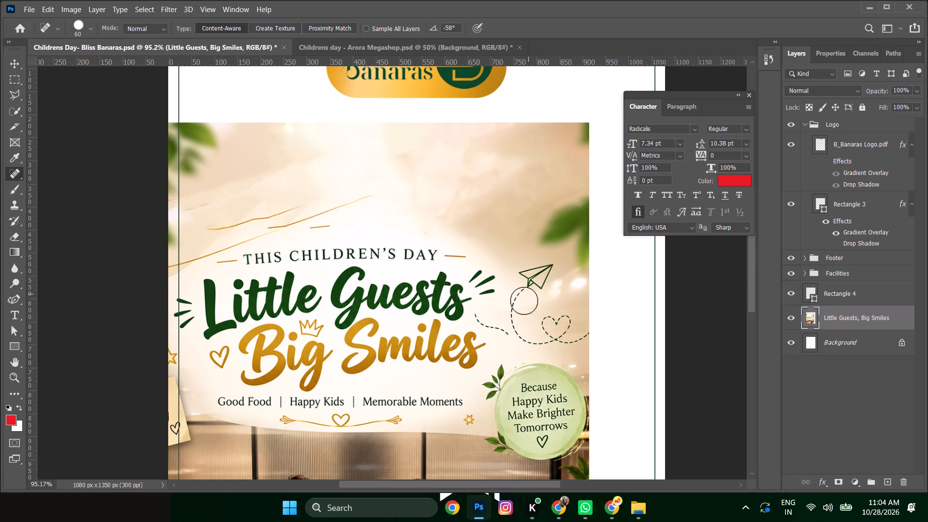
{"action": "left_click", "coordinate": [485, 318]}
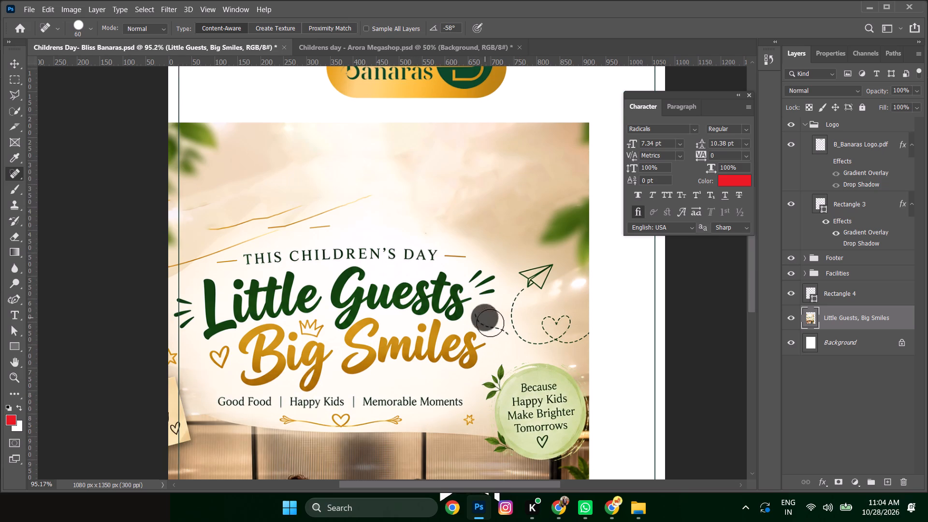
{"action": "left_click", "coordinate": [492, 322]}
{"action": "key", "text": "bracketleft"}
{"action": "key", "text": "bracketleft"}
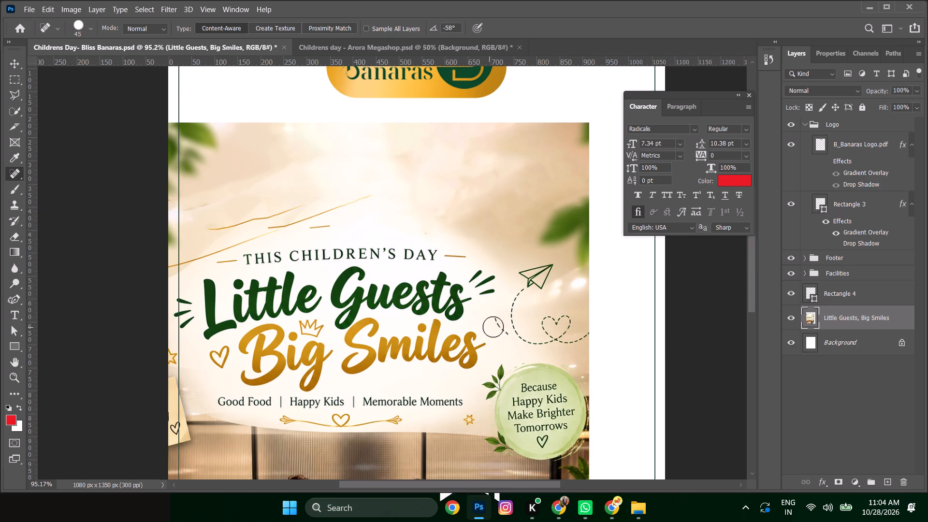
{"action": "type", "text": "[[["}
{"action": "left_click_drag", "start_coordinate": [494, 319], "coordinate": [504, 332]}
Heal away the thin gold lines above the "This Children's Day" heading, out to the artwork's left part.
{"action": "left_click_drag", "start_coordinate": [208, 229], "coordinate": [317, 201]}
{"action": "left_click_drag", "start_coordinate": [249, 226], "coordinate": [266, 216]}
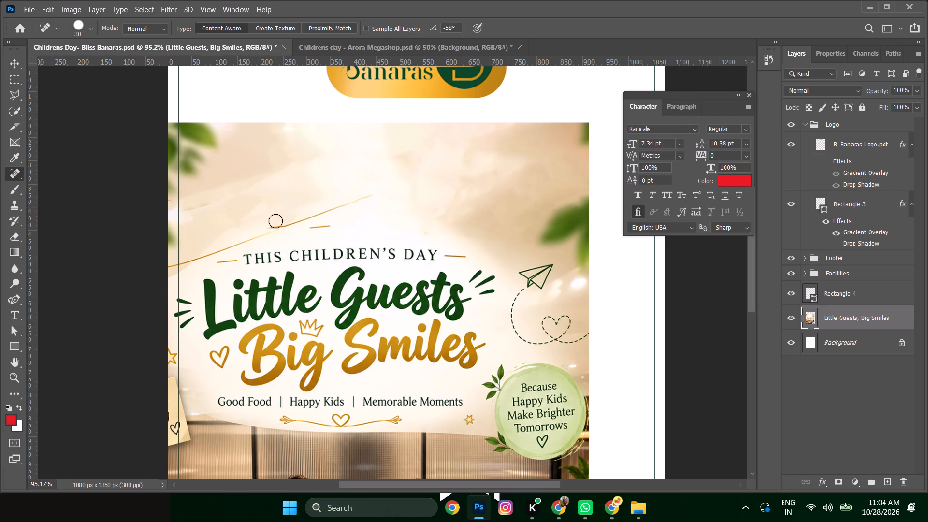
{"action": "left_click_drag", "start_coordinate": [272, 227], "coordinate": [372, 192]}
{"action": "left_click_drag", "start_coordinate": [308, 228], "coordinate": [333, 227]}
{"action": "left_click_drag", "start_coordinate": [291, 223], "coordinate": [151, 272]}
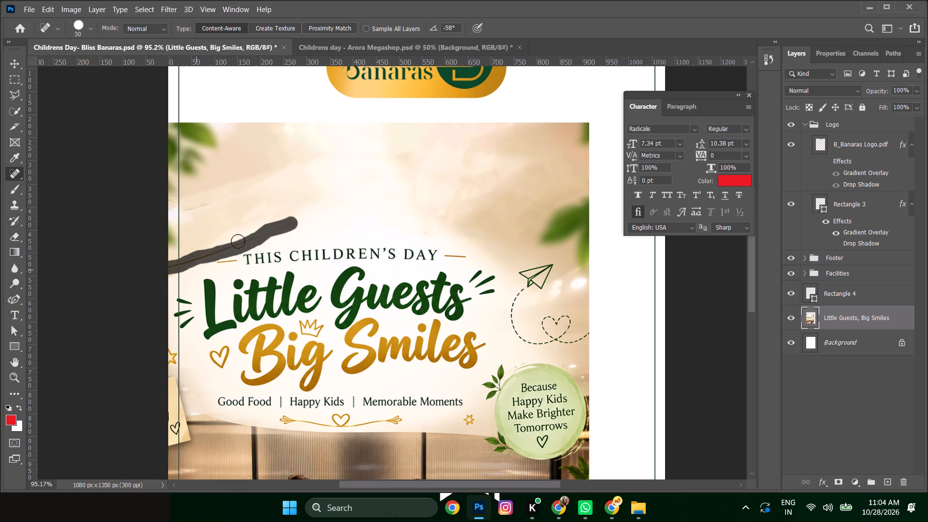
Shift the artwork rightward to expose its left side and heal away the gold lines crossing the left-hand leaves and cream background.
{"action": "left_click", "coordinate": [14, 67]}
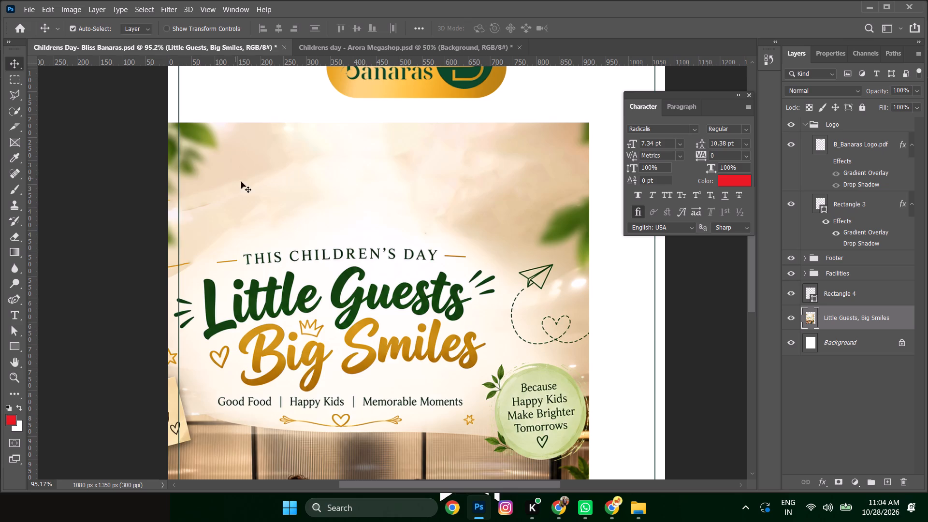
{"action": "left_click_drag", "start_coordinate": [238, 194], "coordinate": [391, 161]}
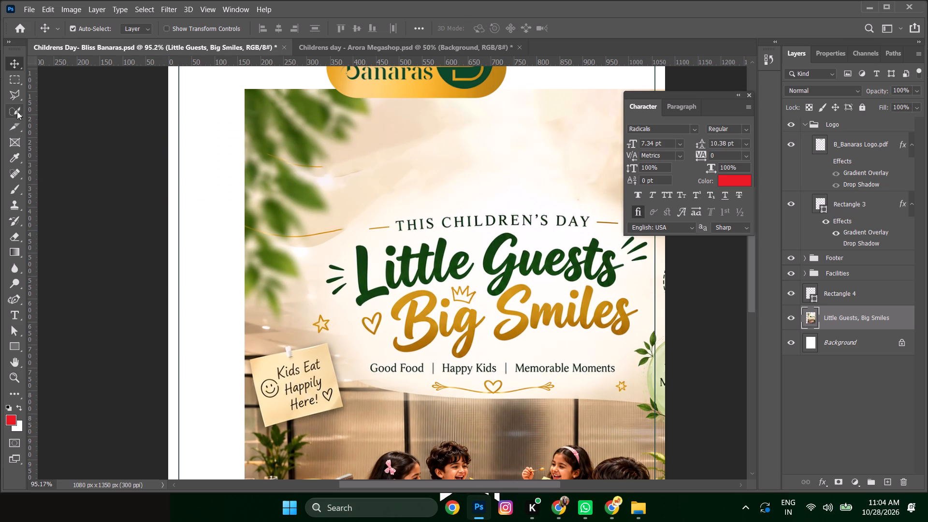
{"action": "left_click", "coordinate": [14, 173]}
{"action": "left_click_drag", "start_coordinate": [268, 154], "coordinate": [318, 165]}
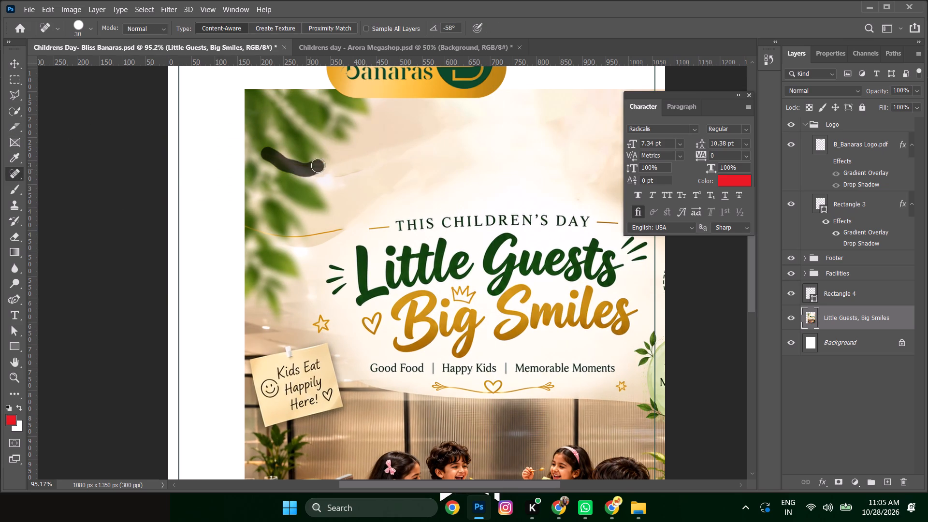
{"action": "left_click_drag", "start_coordinate": [318, 165], "coordinate": [319, 162]}
{"action": "left_click_drag", "start_coordinate": [369, 169], "coordinate": [326, 178]}
{"action": "left_click_drag", "start_coordinate": [346, 227], "coordinate": [320, 232]}
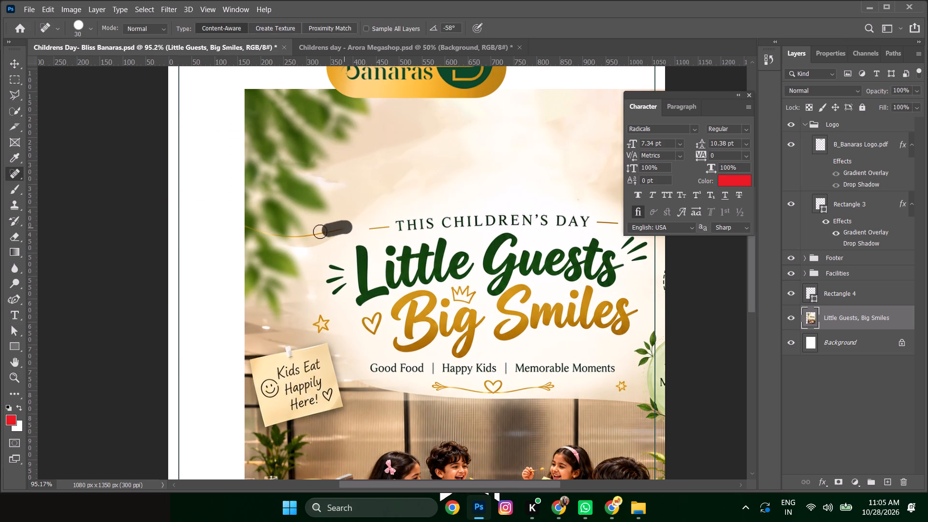
{"action": "left_click_drag", "start_coordinate": [320, 232], "coordinate": [230, 225]}
{"action": "left_click_drag", "start_coordinate": [342, 233], "coordinate": [305, 245]}
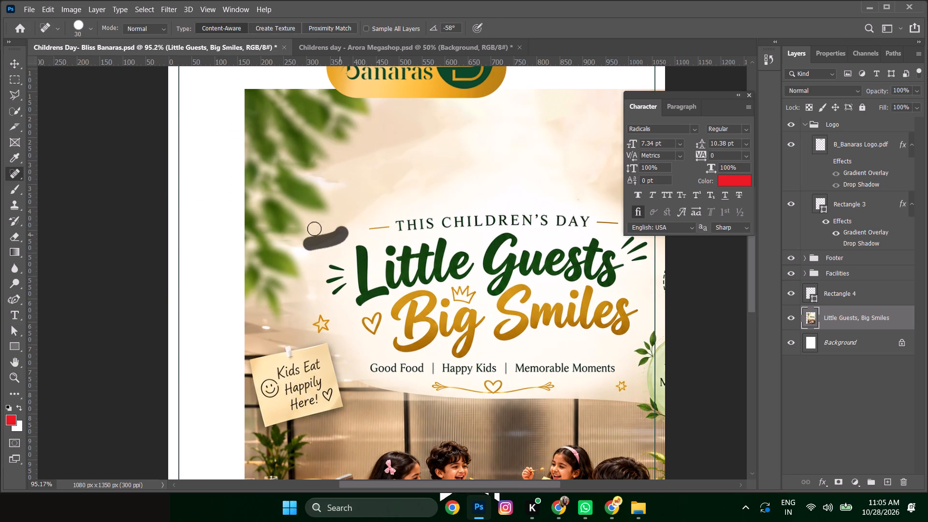
{"action": "left_click_drag", "start_coordinate": [312, 243], "coordinate": [259, 243]}
Centre the "Little Guests, Big Smiles" artwork horizontally on the canvas.
{"action": "scroll", "coordinate": [339, 192], "scroll_direction": "down", "scroll_amount": 6, "text": "alt"}
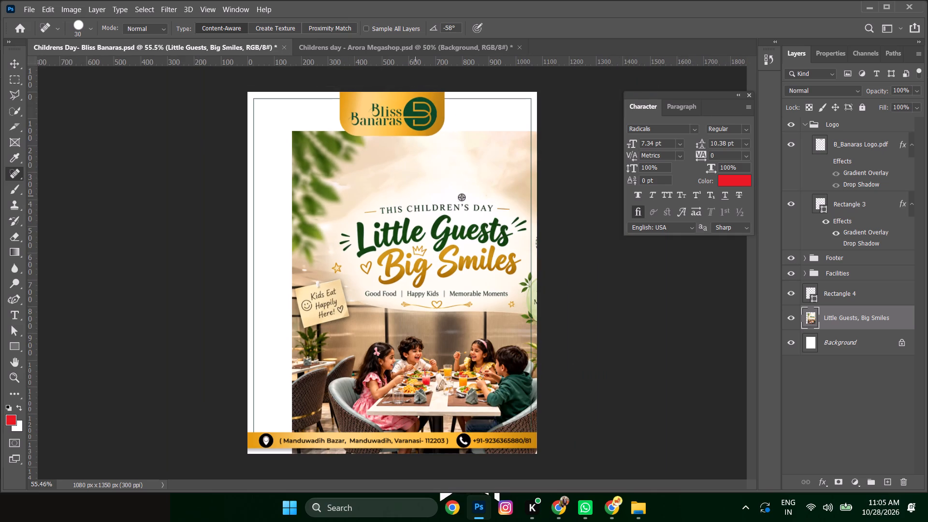
{"action": "left_click", "coordinate": [14, 63]}
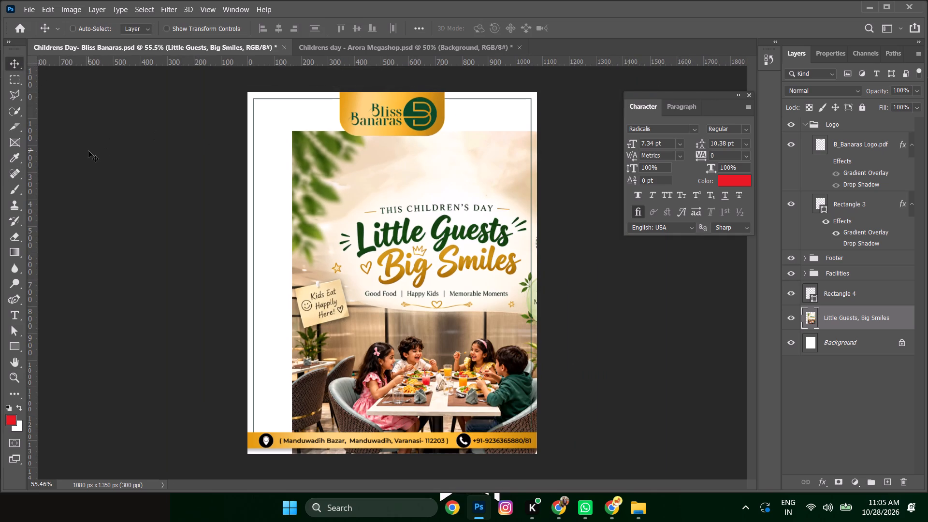
{"action": "key", "text": "ctrl+a"}
{"action": "left_click", "coordinate": [277, 29]}
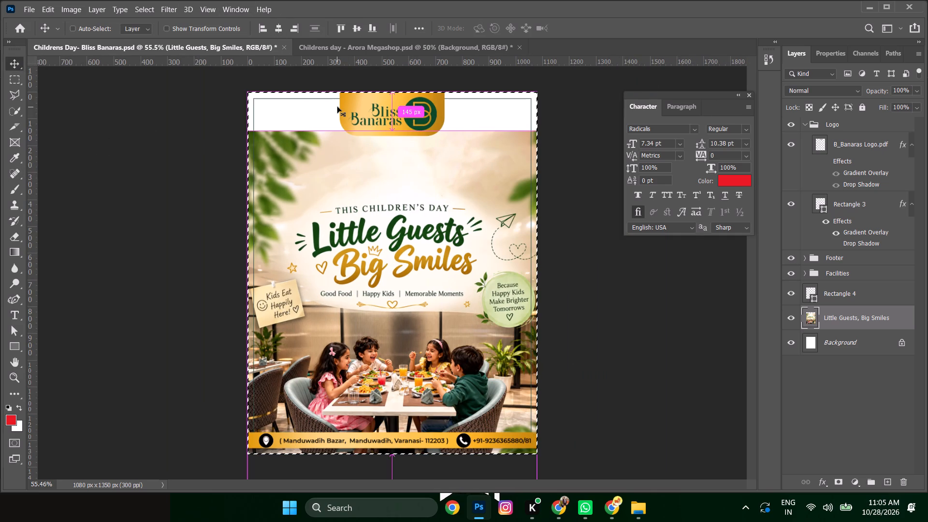
{"action": "key", "text": "ctrl+d"}
Move the artwork up until it fills the canvas top behind the logo, with the heading just beneath the logo.
{"action": "key", "text": "shift+Up"}
{"action": "key", "text": "shift+Up"}
{"action": "key", "text": "shift+Up"}
{"action": "key", "text": "shift+Up"}
{"action": "key", "text": "shift+Up"}
{"action": "key", "text": "shift+Up"}
{"action": "key", "text": "shift+Up"}
{"action": "key", "text": "shift+Up"}
{"action": "key", "text": "shift+Up"}
{"action": "key", "text": "shift+Up"}
{"action": "key", "text": "shift+Up"}
{"action": "key", "text": "shift+Up"}
{"action": "key", "text": "shift+Up"}
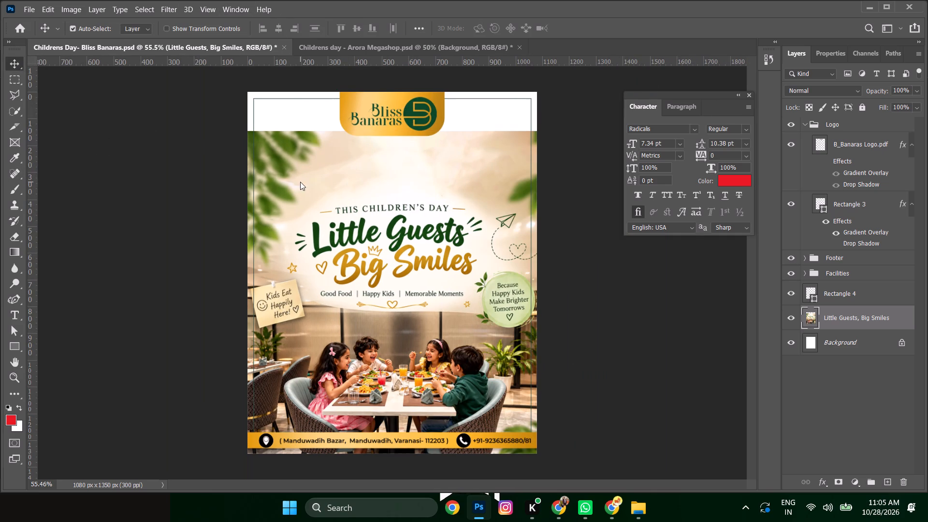
{"action": "key", "text": "shift+Up"}
{"action": "key", "text": "shift+Up"}
{"action": "key", "text": "shift+Up"}
{"action": "key", "text": "shift+Up"}
{"action": "key", "text": "shift+Up"}
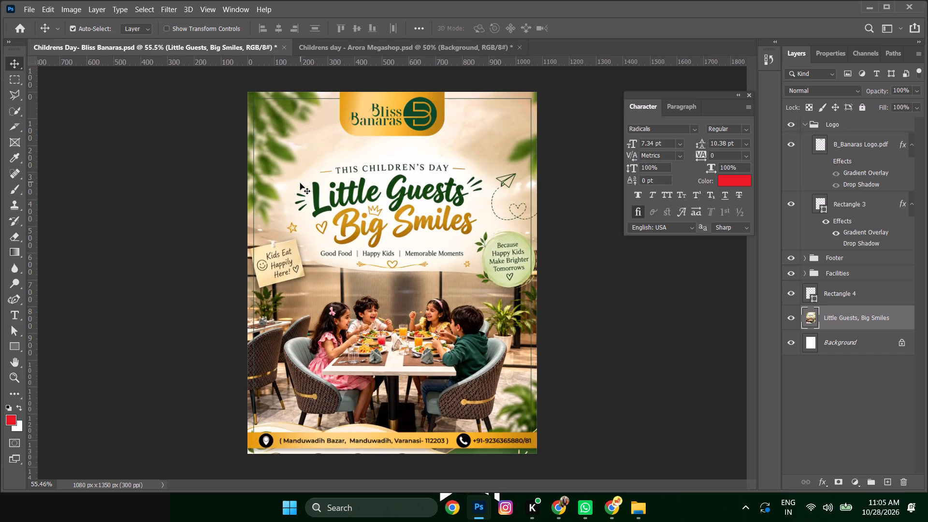
{"action": "key", "text": "shift+Up"}
{"action": "key", "text": "shift+Up"}
{"action": "key", "text": "shift+Up"}
{"action": "key", "text": "shift+Up"}
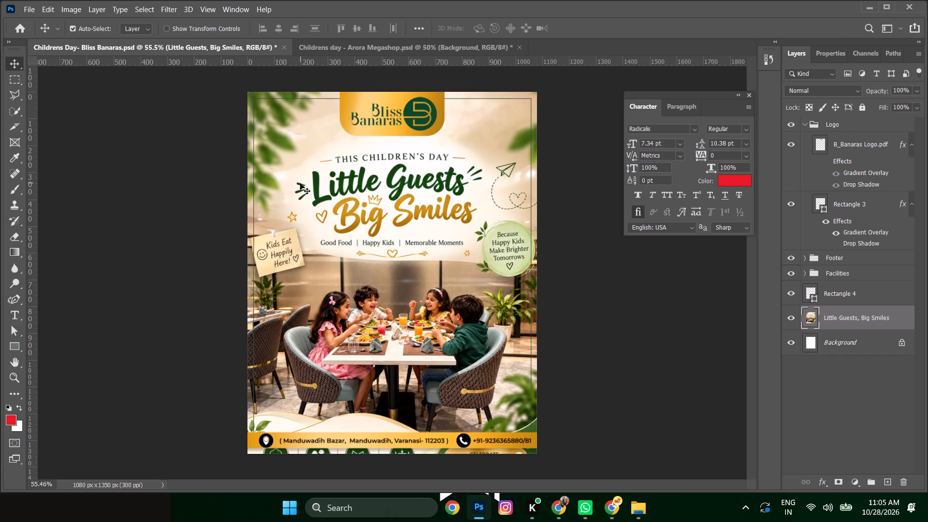
Move the artwork further up until its feature icons and Celebrate badge sit clear above the orange footer bar.
{"action": "key", "text": "shift+Up"}
{"action": "key", "text": "shift+Up"}
{"action": "key", "text": "shift+Up"}
{"action": "key", "text": "shift+Up"}
{"action": "key", "text": "shift+Up"}
{"action": "key", "text": "shift+Up"}
{"action": "key", "text": "shift+Up"}
{"action": "key", "text": "shift+Up"}
{"action": "key", "text": "shift+Up"}
{"action": "key", "text": "shift+Up"}
{"action": "key", "text": "shift+Up"}
{"action": "key", "text": "shift+Up"}
{"action": "key", "text": "shift+Up"}
{"action": "key", "text": "shift+Up"}
{"action": "key", "text": "shift+Up"}
{"action": "key", "text": "shift+Up"}
{"action": "key", "text": "shift+Up"}
{"action": "key", "text": "shift+Up"}
{"action": "key", "text": "shift+Up"}
{"action": "key", "text": "shift+Up"}
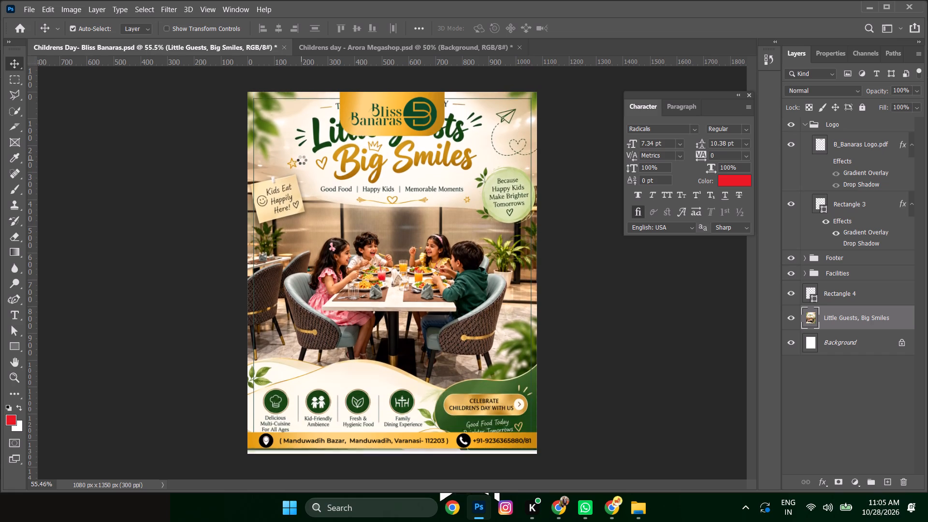
Heal away the four feature icons and their captions in the cream wave with the Spot Healing Brush at 150 px.
{"action": "left_click", "coordinate": [15, 168]}
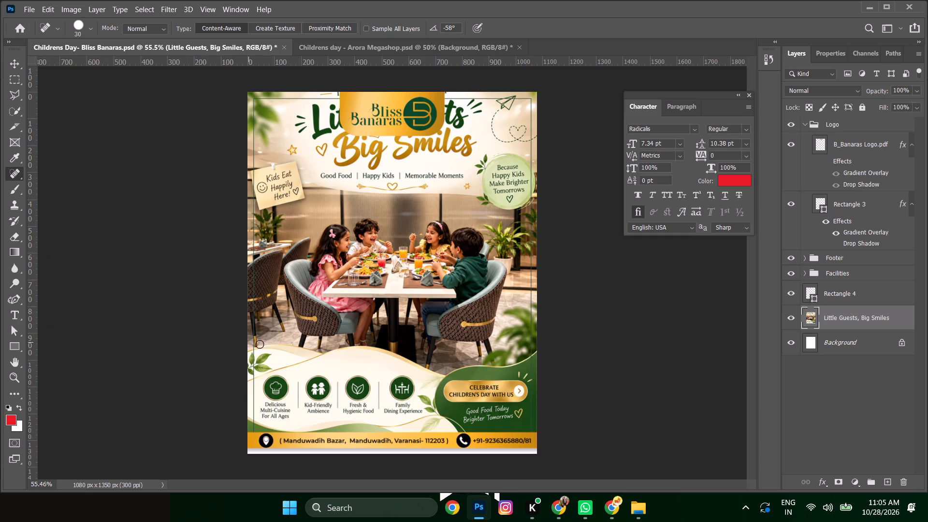
{"action": "key", "text": "bracketright"}
{"action": "key", "text": "bracketright"}
{"action": "key", "text": "bracketright"}
{"action": "key", "text": "bracketright"}
{"action": "key", "text": "bracketright"}
{"action": "key", "text": "bracketright"}
{"action": "key", "text": "bracketright"}
{"action": "key", "text": "bracketright"}
{"action": "key", "text": "bracketright"}
{"action": "key", "text": "bracketright"}
{"action": "key", "text": "bracketright"}
{"action": "key", "text": "bracketright"}
{"action": "key", "text": "bracketright"}
{"action": "key", "text": "bracketright"}
{"action": "left_click_drag", "start_coordinate": [278, 393], "coordinate": [275, 420]}
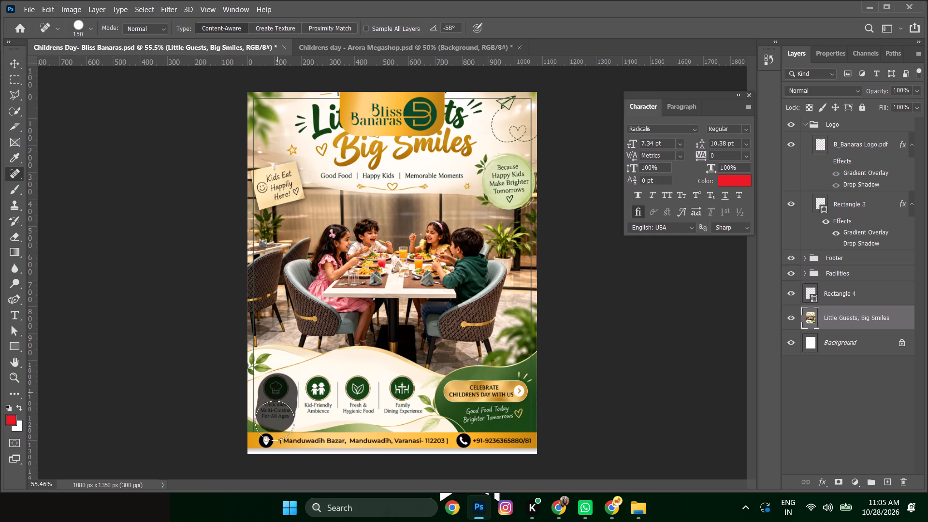
{"action": "left_click_drag", "start_coordinate": [275, 420], "coordinate": [238, 416]}
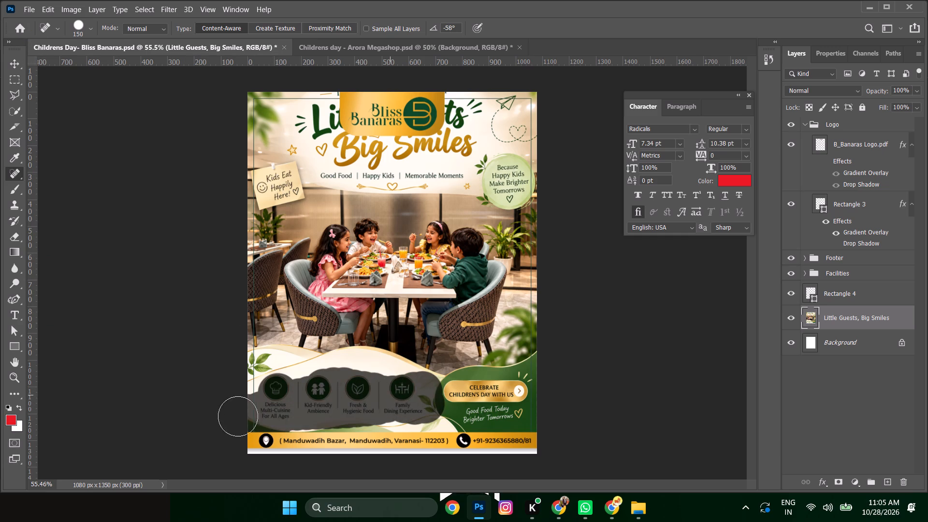
{"action": "left_click_drag", "start_coordinate": [238, 416], "coordinate": [534, 417]}
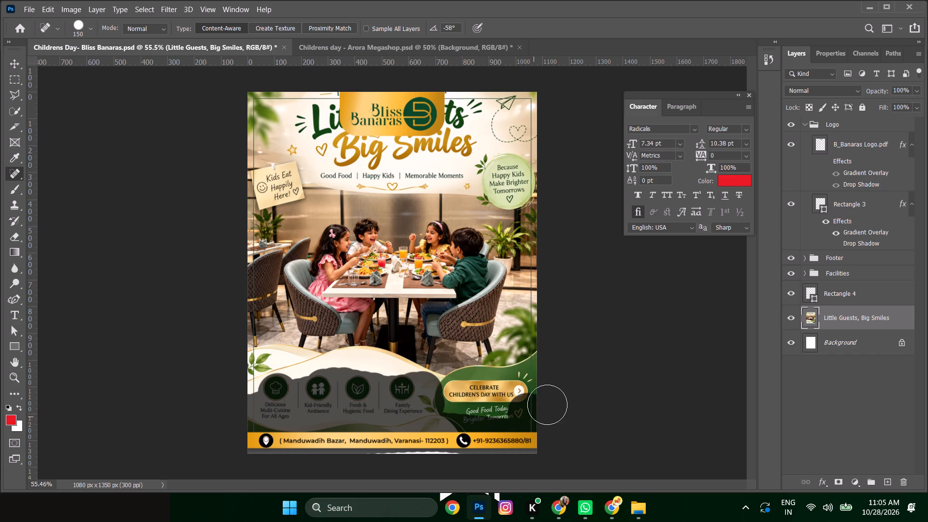
Heal away the "Celebrate Children's Day With Us" badge, the slogan beneath it and the duplicated text fragments.
{"action": "left_click_drag", "start_coordinate": [395, 399], "coordinate": [542, 394]}
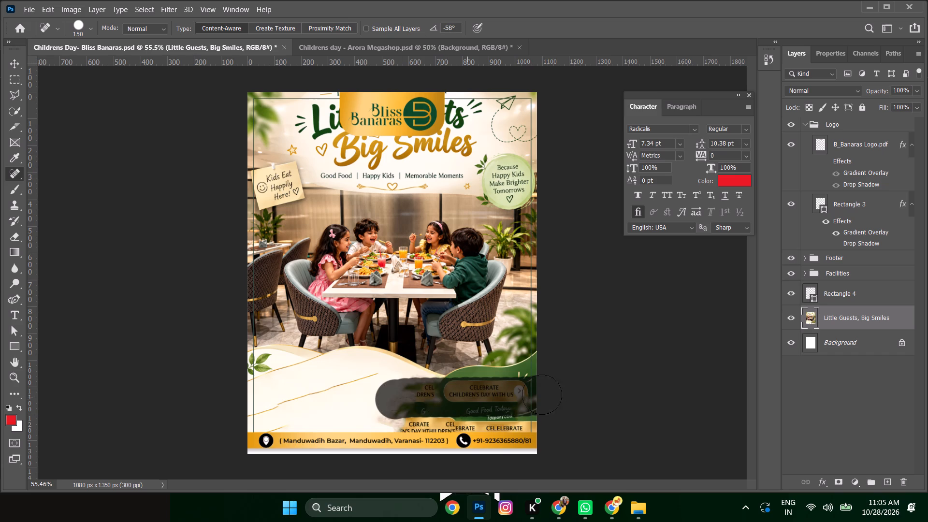
{"action": "left_click_drag", "start_coordinate": [542, 394], "coordinate": [569, 444]}
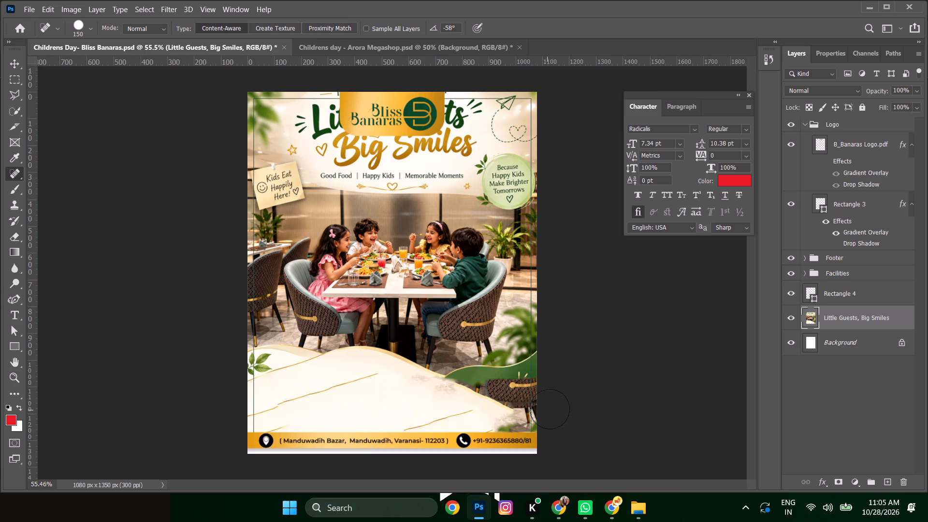
Heal away the leftover gold streaks across the cream wave above the footer.
{"action": "left_click_drag", "start_coordinate": [463, 394], "coordinate": [453, 447]}
{"action": "left_click_drag", "start_coordinate": [471, 421], "coordinate": [394, 437]}
{"action": "left_click_drag", "start_coordinate": [381, 385], "coordinate": [224, 445]}
{"action": "left_click_drag", "start_coordinate": [283, 407], "coordinate": [214, 448]}
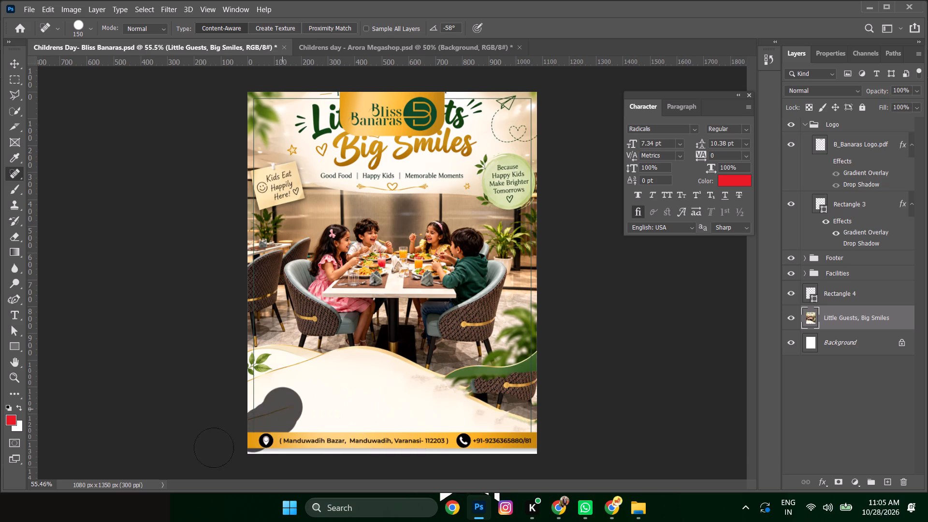
Heal away the chair and food fragments below the green wave at the artwork's lower-right corner.
{"action": "left_click_drag", "start_coordinate": [465, 391], "coordinate": [517, 414]}
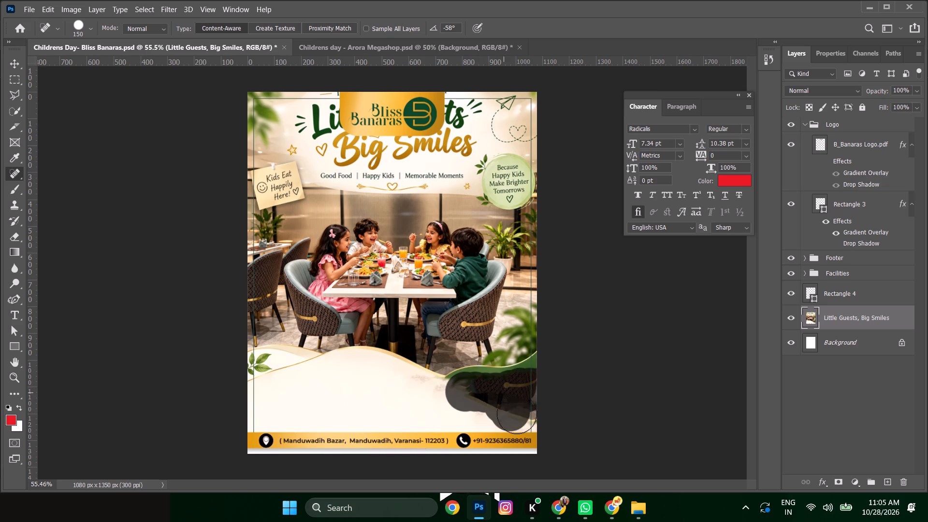
{"action": "left_click_drag", "start_coordinate": [517, 414], "coordinate": [543, 416]}
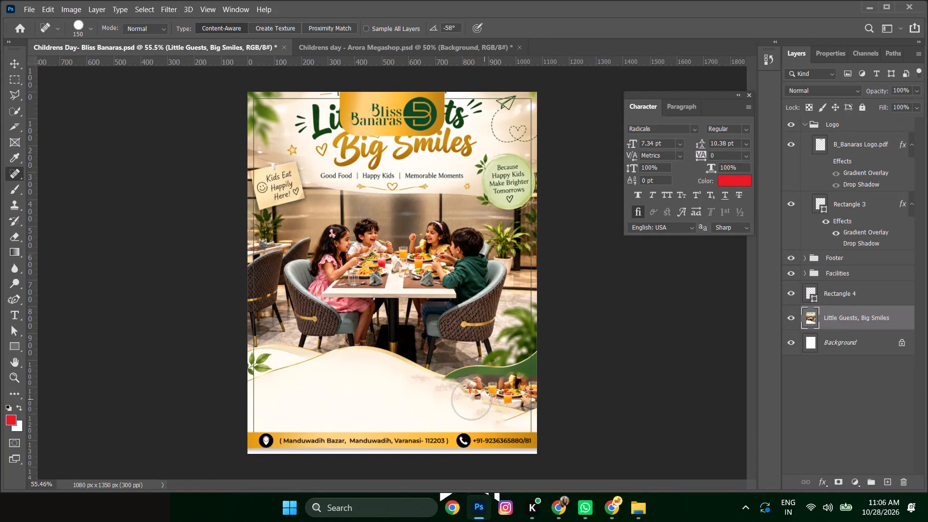
{"action": "left_click_drag", "start_coordinate": [470, 391], "coordinate": [544, 392]}
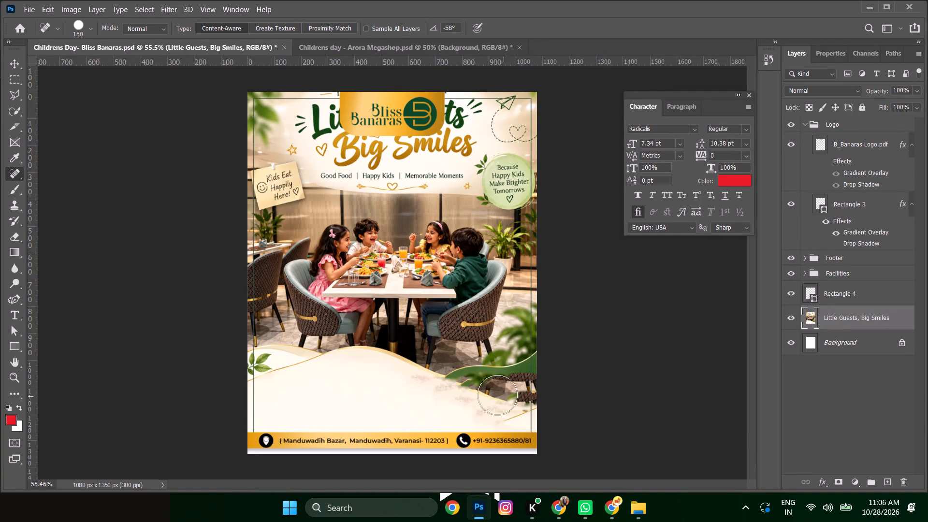
{"action": "left_click_drag", "start_coordinate": [478, 389], "coordinate": [544, 390]}
{"action": "left_click_drag", "start_coordinate": [513, 420], "coordinate": [552, 398]}
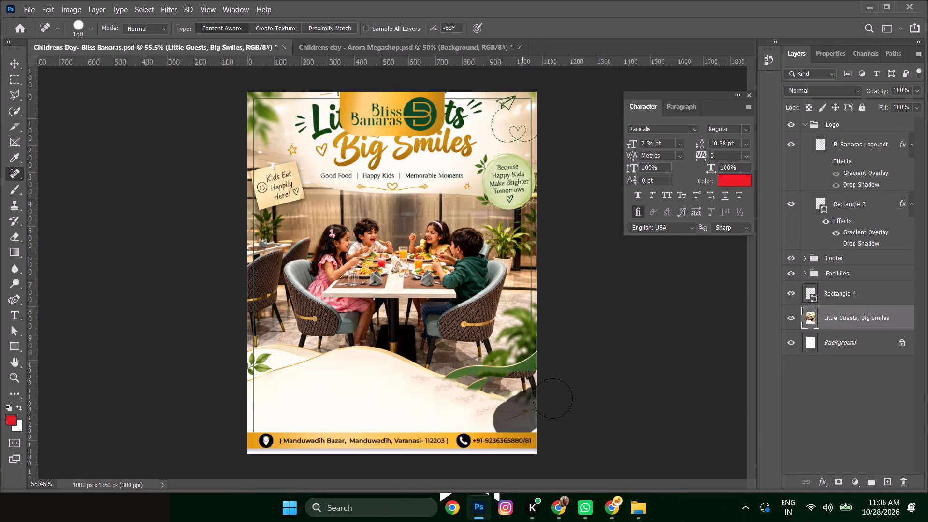
{"action": "left_click_drag", "start_coordinate": [552, 398], "coordinate": [552, 397]}
Move the artwork back down so the heading clears the logo and only the crest of the cream wave shows above the footer.
{"action": "left_click", "coordinate": [13, 63]}
{"action": "left_click", "coordinate": [407, 262]}
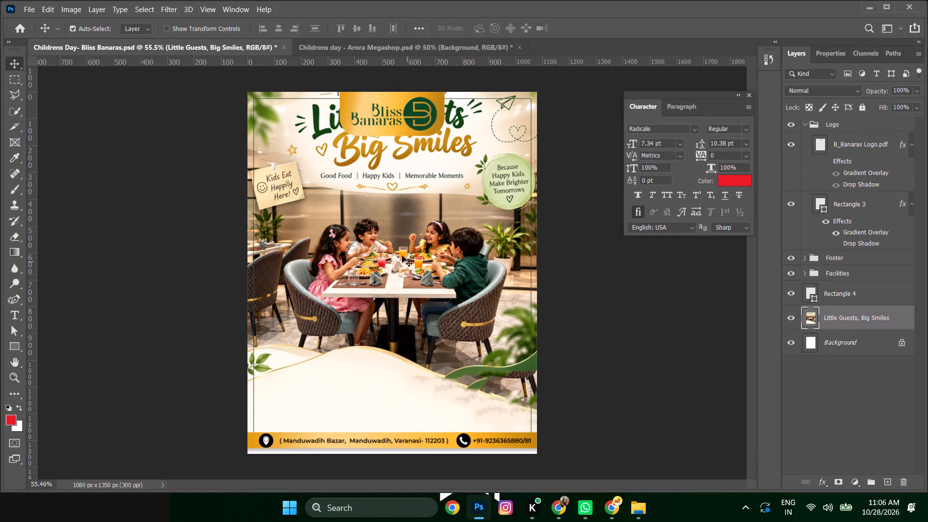
{"action": "key", "text": "shift+Down"}
{"action": "key", "text": "shift+Down"}
{"action": "key", "text": "shift+Down"}
{"action": "key", "text": "shift+Down"}
{"action": "key", "text": "shift+Down"}
{"action": "key", "text": "shift+Down"}
{"action": "key", "text": "shift+Down"}
{"action": "key", "text": "shift+Down"}
{"action": "key", "text": "shift+Down"}
{"action": "key", "text": "shift+Down"}
{"action": "key", "text": "shift+Down"}
{"action": "key", "text": "shift+Down"}
{"action": "key", "text": "shift+Down"}
{"action": "key", "text": "shift+Down"}
{"action": "key", "text": "shift+Down"}
{"action": "key", "text": "shift+Down"}
{"action": "key", "text": "shift+Down"}
{"action": "key", "text": "shift+Down"}
{"action": "key", "text": "shift+Down"}
{"action": "key", "text": "shift+Down"}
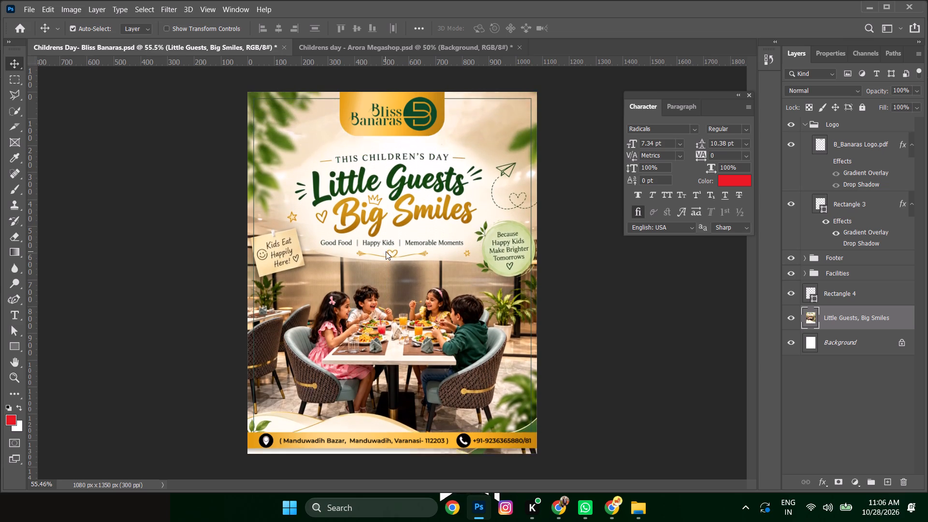
{"action": "key", "text": "shift+Up"}
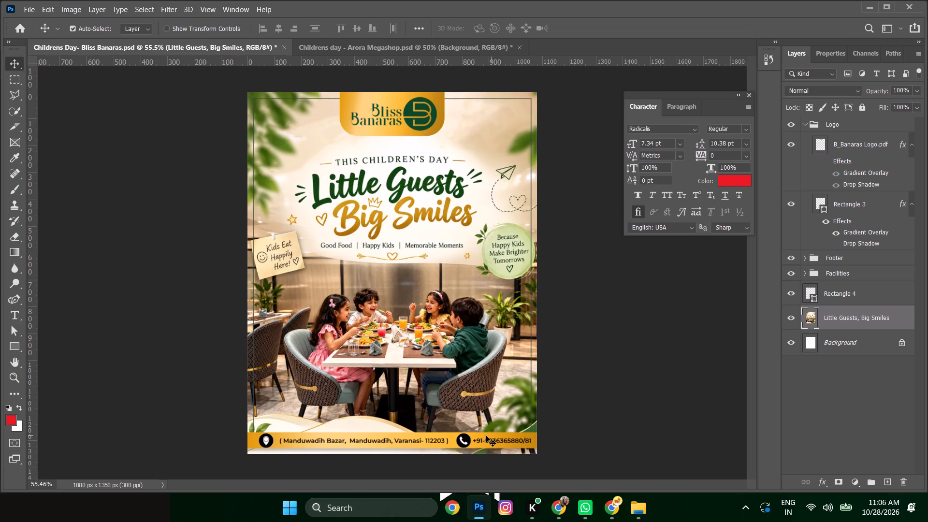
Set the foreground colour to a dark green sampled from the leaves in the artwork's lower-right corner.
{"action": "left_click", "coordinate": [10, 416]}
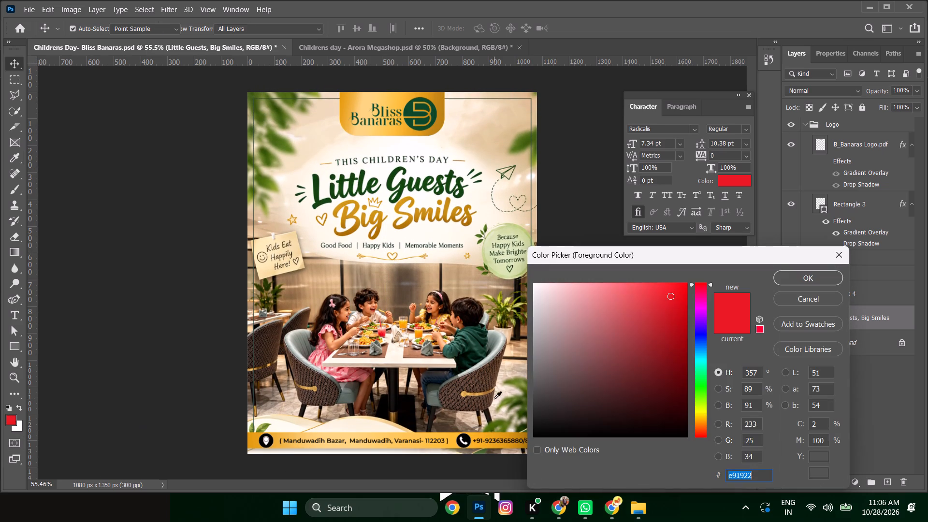
{"action": "left_click", "coordinate": [504, 403]}
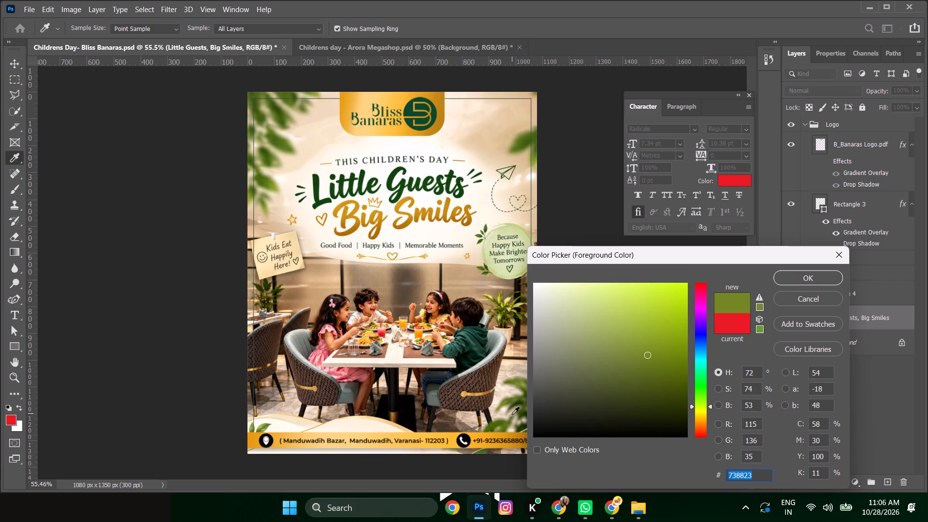
{"action": "left_click", "coordinate": [521, 413]}
{"action": "left_click", "coordinate": [783, 276]}
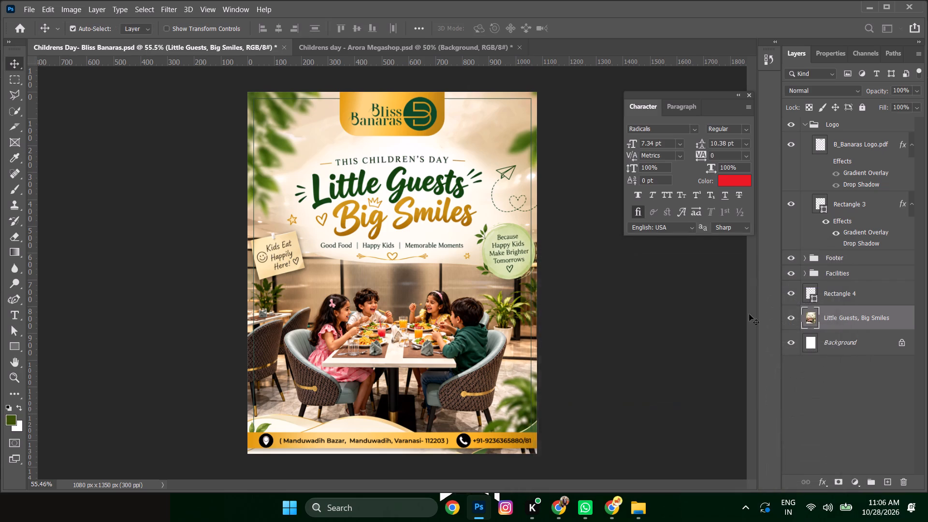
Paint a soft dark-green glow across the poster's bottom edge on a new layer above the artwork, using a 500 px brush.
{"action": "left_click", "coordinate": [887, 480]}
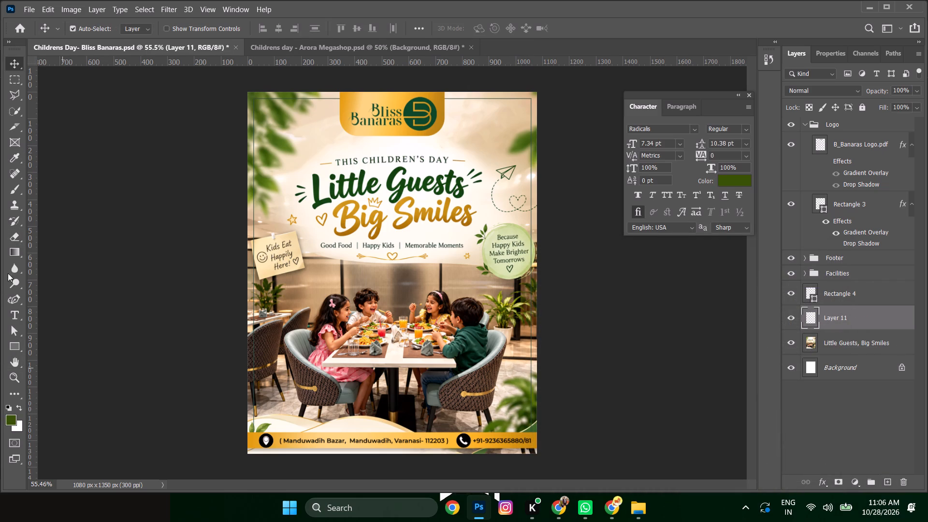
{"action": "left_click", "coordinate": [14, 188]}
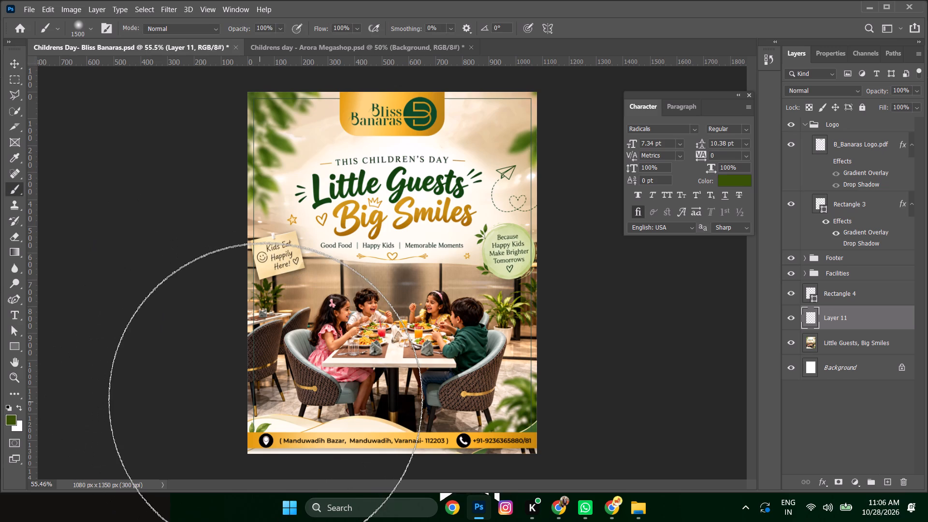
{"action": "key", "text": "bracketleft"}
{"action": "key", "text": "bracketleft"}
{"action": "key", "text": "bracketleft"}
{"action": "key", "text": "bracketleft"}
{"action": "key", "text": "bracketleft"}
{"action": "key", "text": "bracketleft"}
{"action": "key", "text": "bracketleft"}
{"action": "key", "text": "bracketleft"}
{"action": "key", "text": "bracketleft"}
{"action": "key", "text": "bracketleft"}
{"action": "key", "text": "bracketleft"}
{"action": "key", "text": "bracketleft"}
{"action": "left_click_drag", "start_coordinate": [100, 421], "coordinate": [255, 442]}
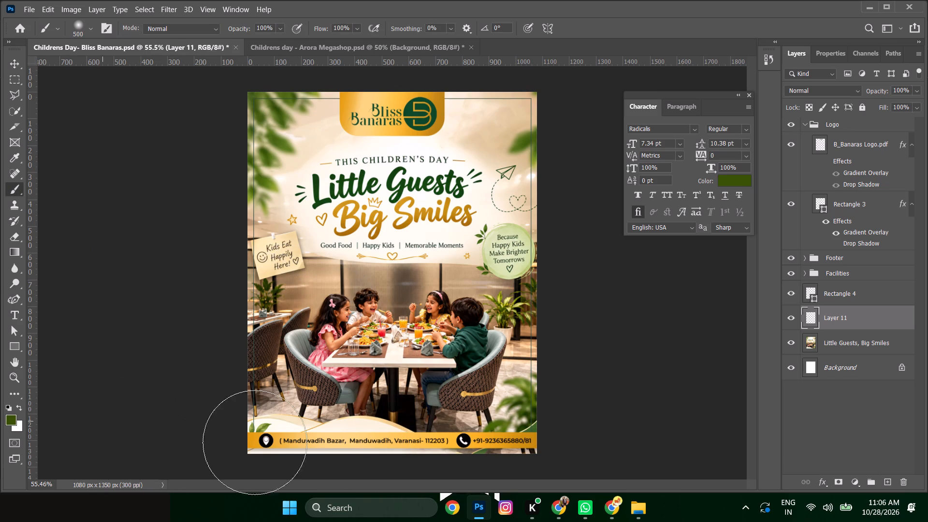
{"action": "left_click_drag", "start_coordinate": [255, 442], "coordinate": [927, 390]}
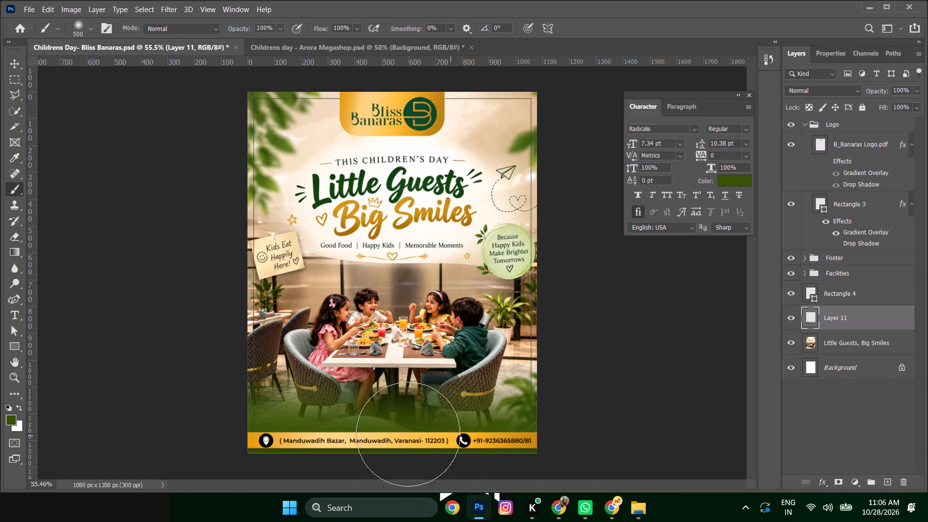
Nudge the painted green glow layer slightly down toward the footer.
{"action": "left_click", "coordinate": [9, 69]}
{"action": "key", "text": "shift+Down"}
{"action": "key", "text": "shift+Down"}
{"action": "key", "text": "shift+Down"}
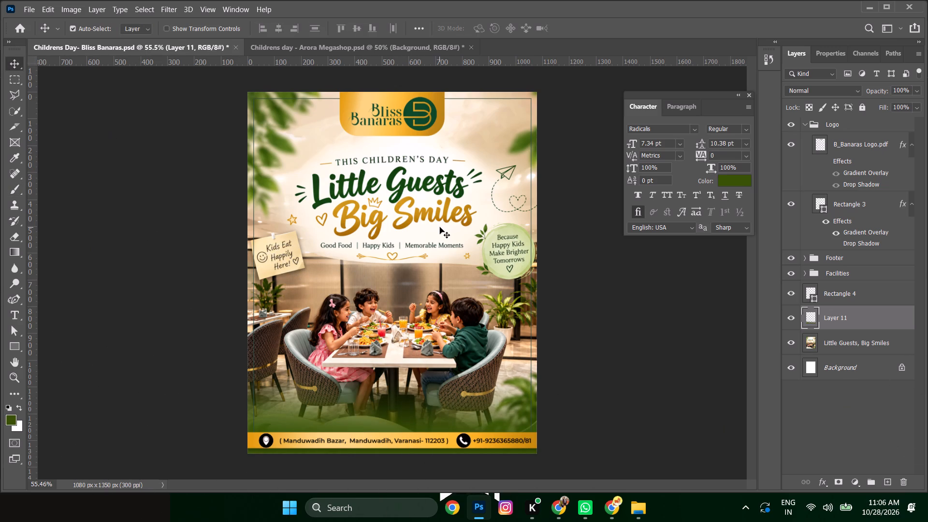
{"action": "key", "text": "shift+Down"}
Hide the drop shadow effect on the footer's gold bar, Rectangle 1 in the Footer group.
{"action": "left_click", "coordinate": [253, 443]}
{"action": "left_click", "coordinate": [805, 256]}
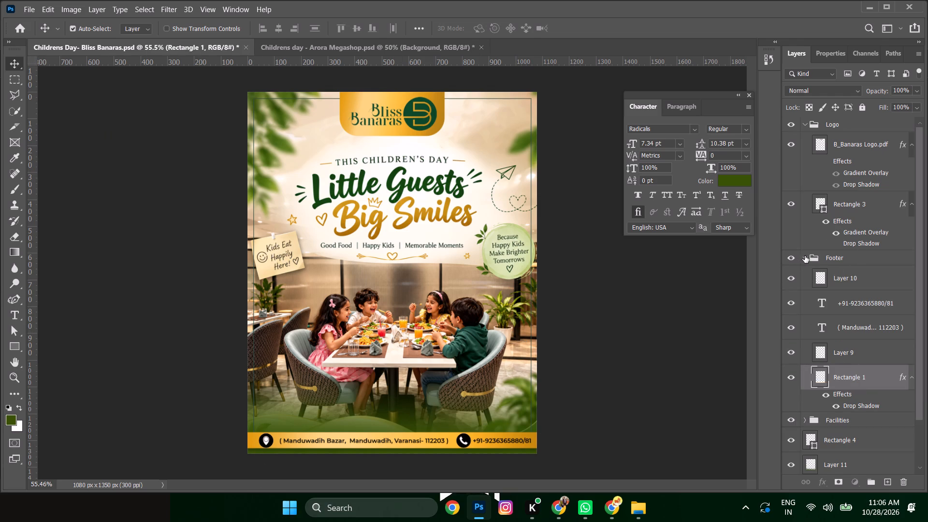
{"action": "left_click", "coordinate": [805, 256]}
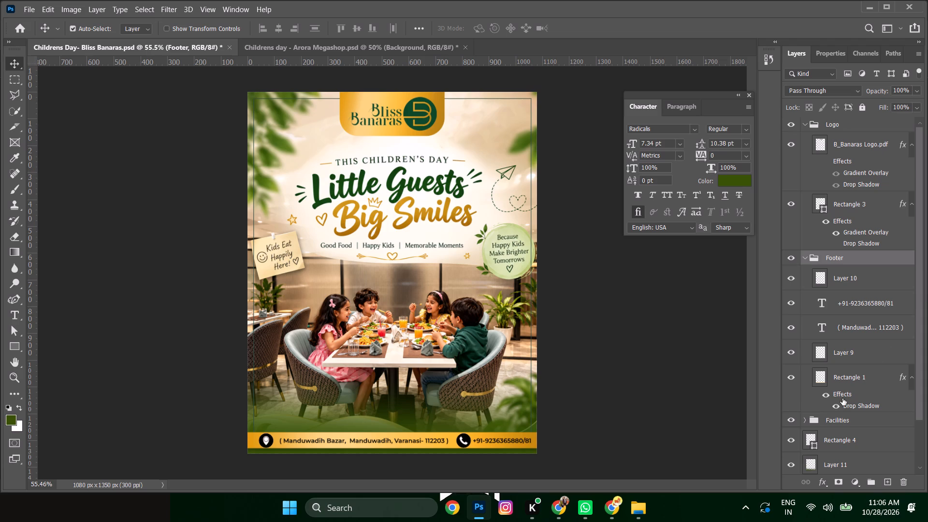
{"action": "left_click", "coordinate": [836, 406]}
{"action": "left_click", "coordinate": [805, 257]}
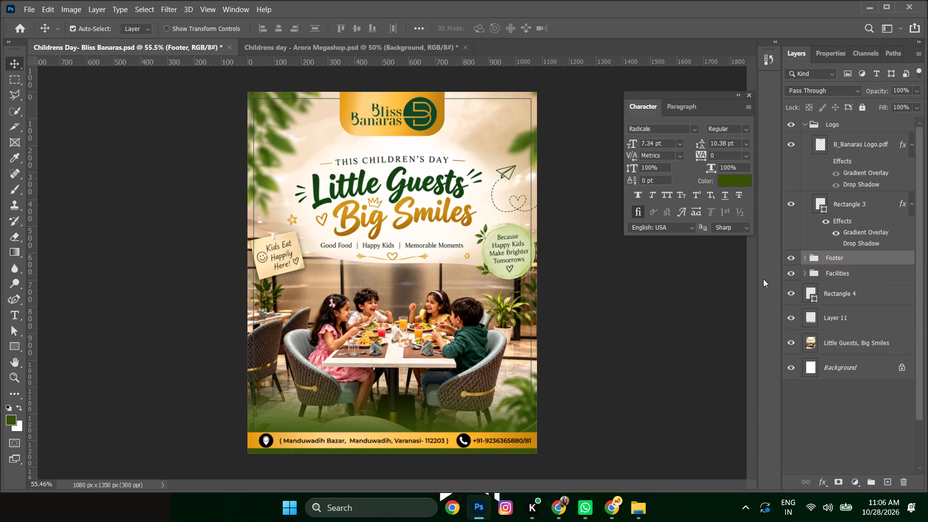
Nudge the Little Guests, Big Smiles artwork slightly up so the heading sits a little closer to the logo.
{"action": "left_click", "coordinate": [451, 159]}
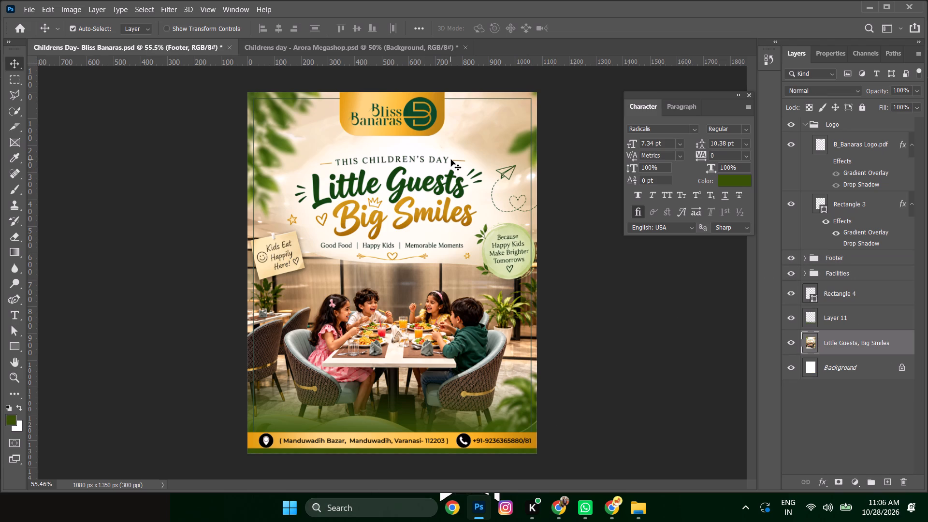
{"action": "key", "text": "shift+Up"}
{"action": "key", "text": "shift+Up"}
{"action": "key", "text": "shift+Up"}
{"action": "key", "text": "shift+Up"}
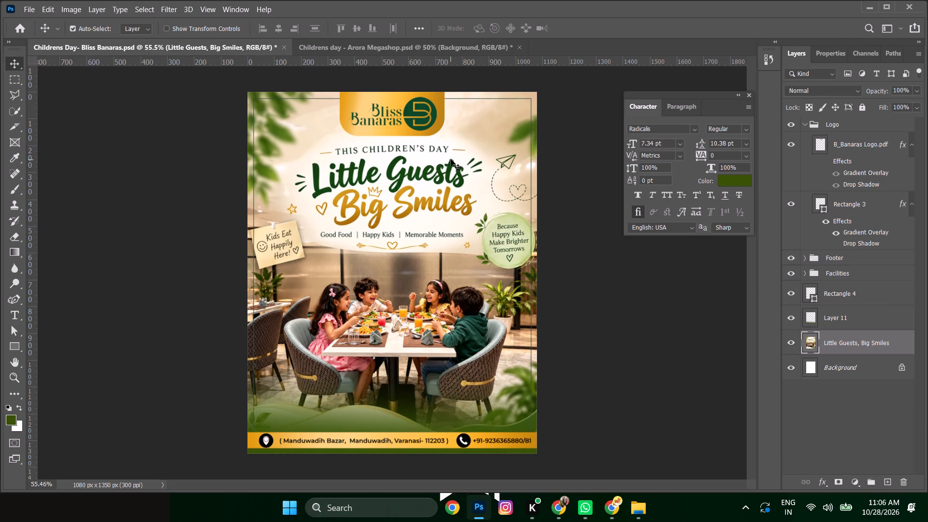
{"action": "key", "text": "shift+Down"}
{"action": "key", "text": "shift+Down"}
{"action": "key", "text": "shift+Down"}
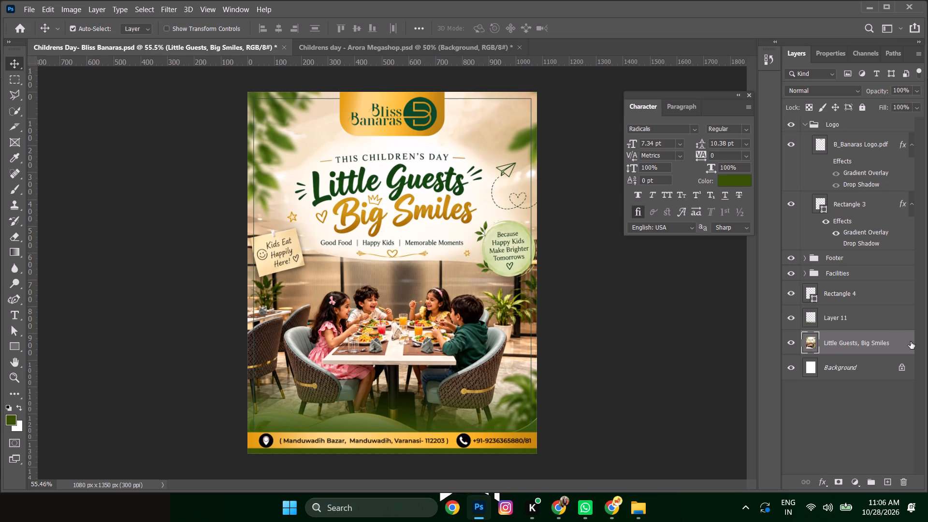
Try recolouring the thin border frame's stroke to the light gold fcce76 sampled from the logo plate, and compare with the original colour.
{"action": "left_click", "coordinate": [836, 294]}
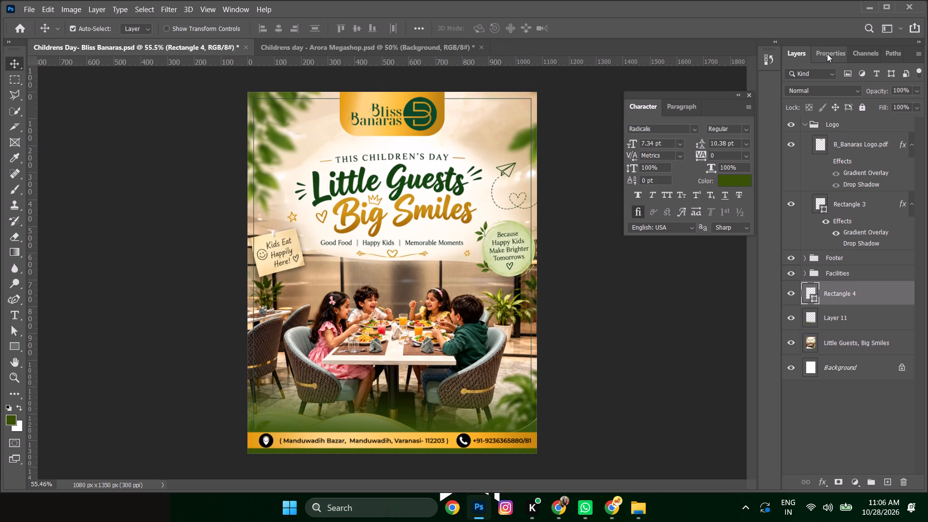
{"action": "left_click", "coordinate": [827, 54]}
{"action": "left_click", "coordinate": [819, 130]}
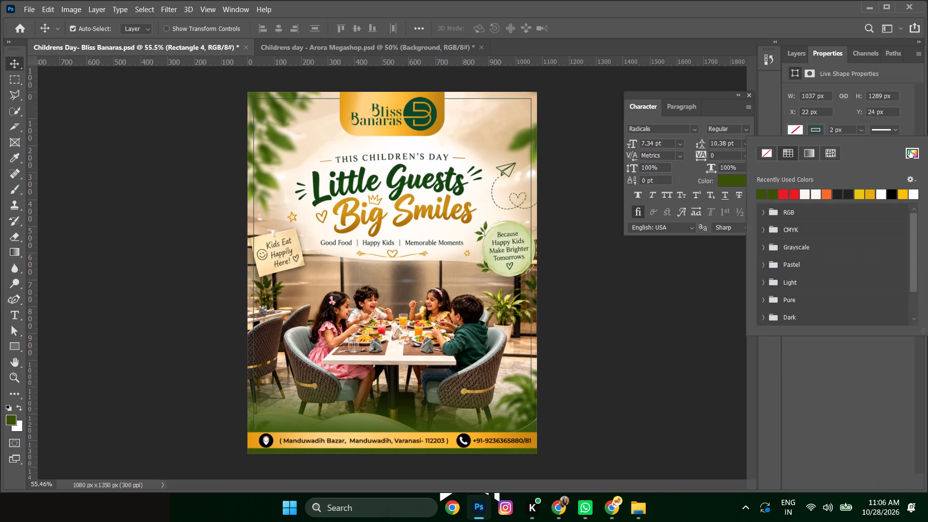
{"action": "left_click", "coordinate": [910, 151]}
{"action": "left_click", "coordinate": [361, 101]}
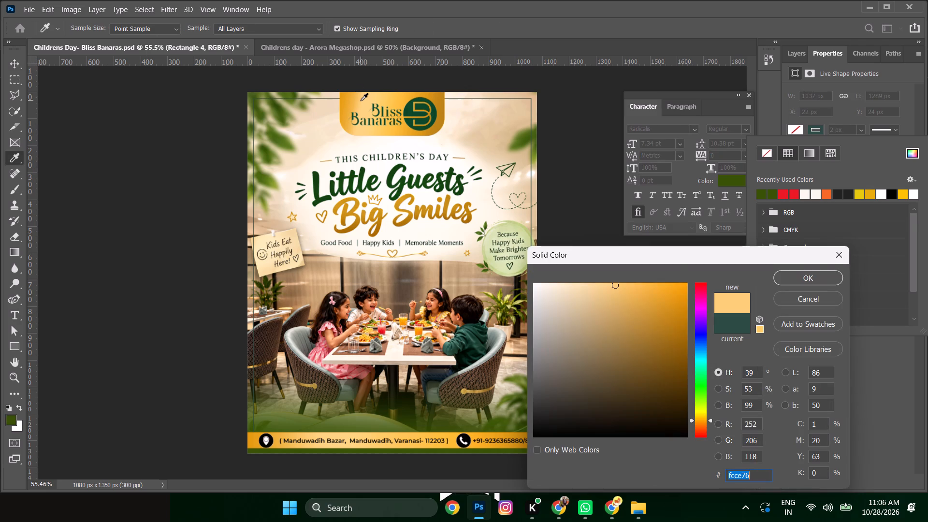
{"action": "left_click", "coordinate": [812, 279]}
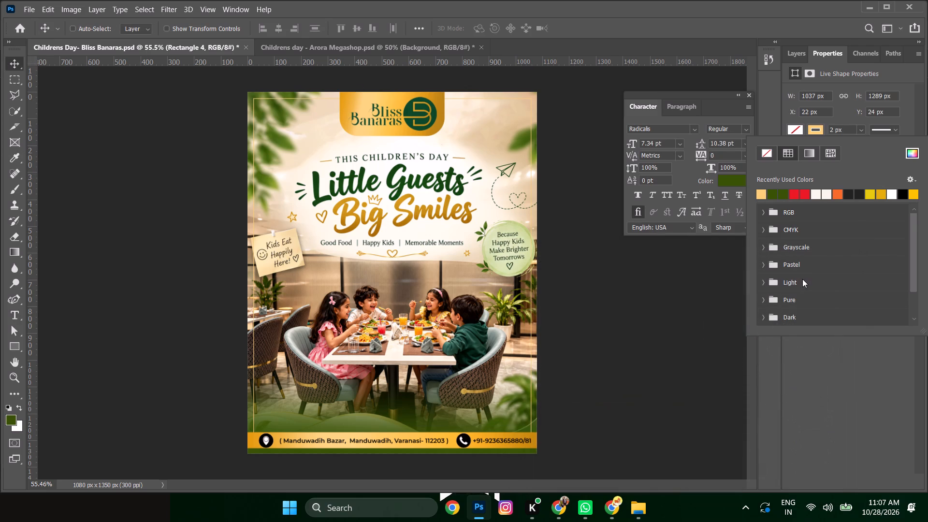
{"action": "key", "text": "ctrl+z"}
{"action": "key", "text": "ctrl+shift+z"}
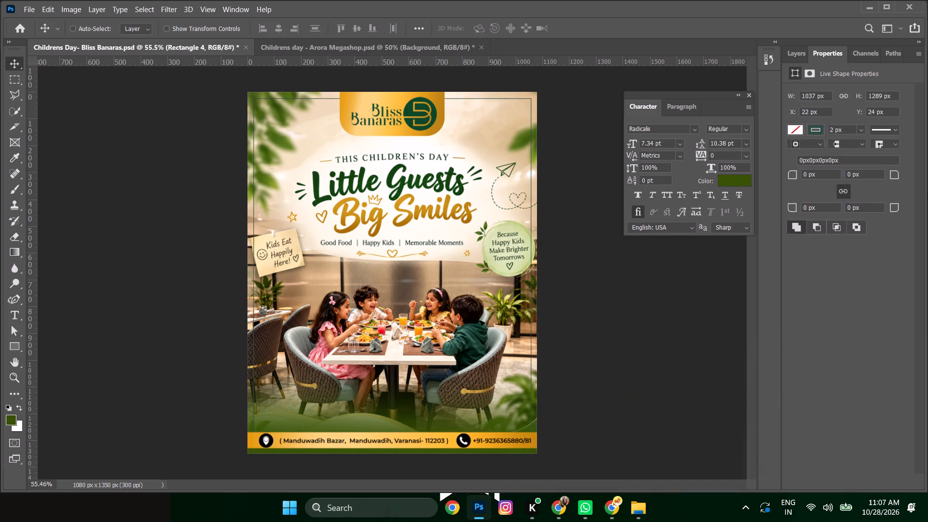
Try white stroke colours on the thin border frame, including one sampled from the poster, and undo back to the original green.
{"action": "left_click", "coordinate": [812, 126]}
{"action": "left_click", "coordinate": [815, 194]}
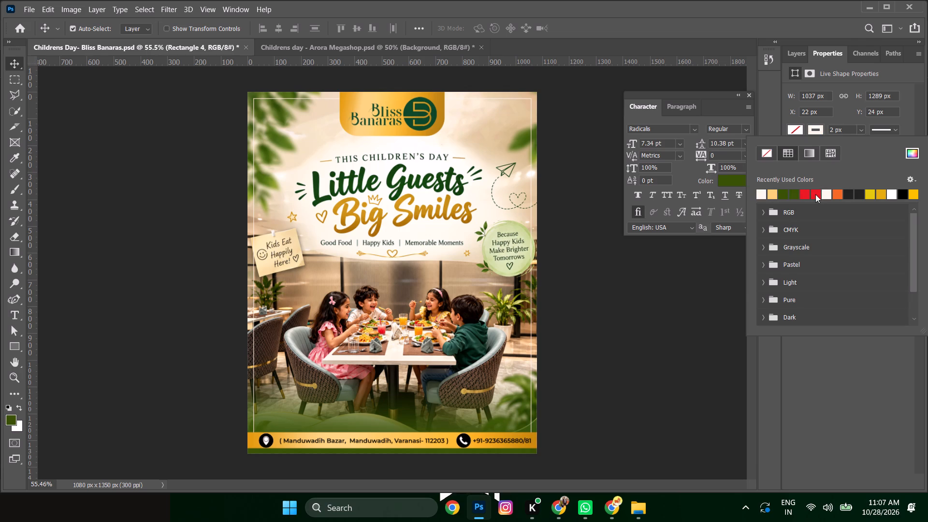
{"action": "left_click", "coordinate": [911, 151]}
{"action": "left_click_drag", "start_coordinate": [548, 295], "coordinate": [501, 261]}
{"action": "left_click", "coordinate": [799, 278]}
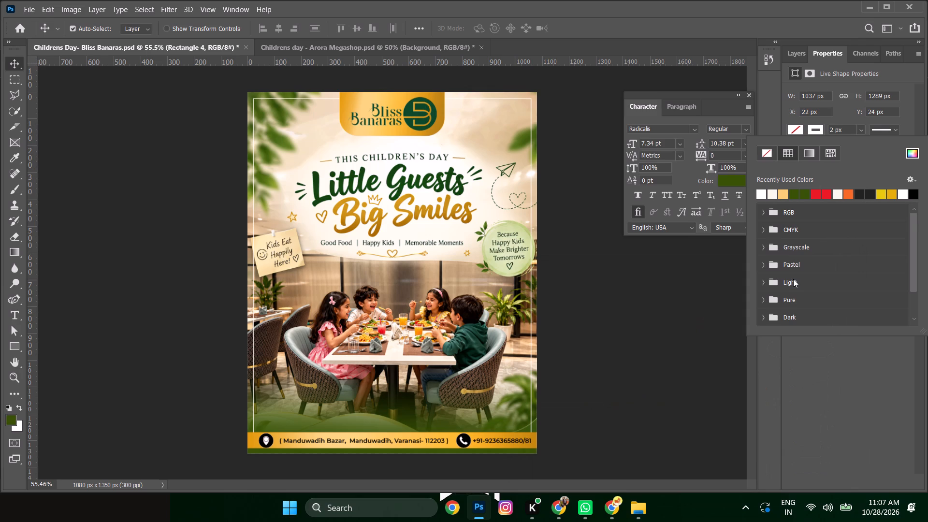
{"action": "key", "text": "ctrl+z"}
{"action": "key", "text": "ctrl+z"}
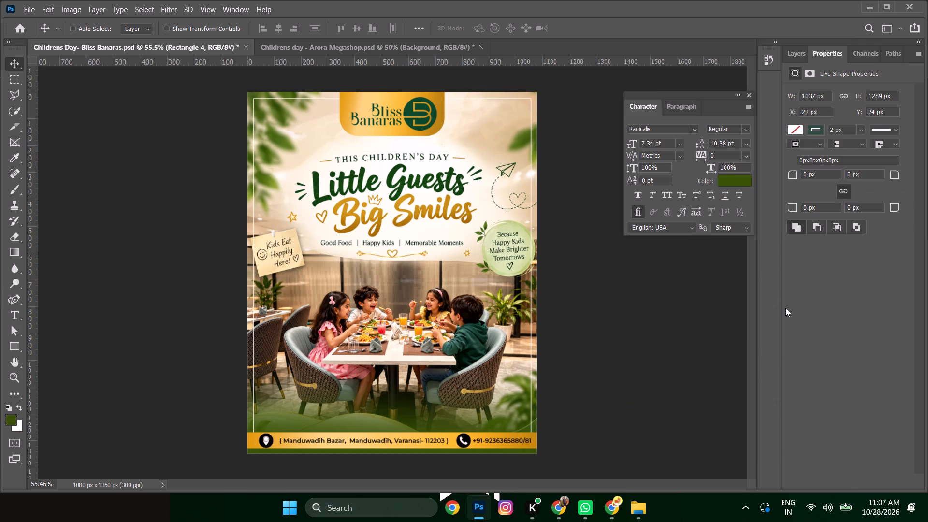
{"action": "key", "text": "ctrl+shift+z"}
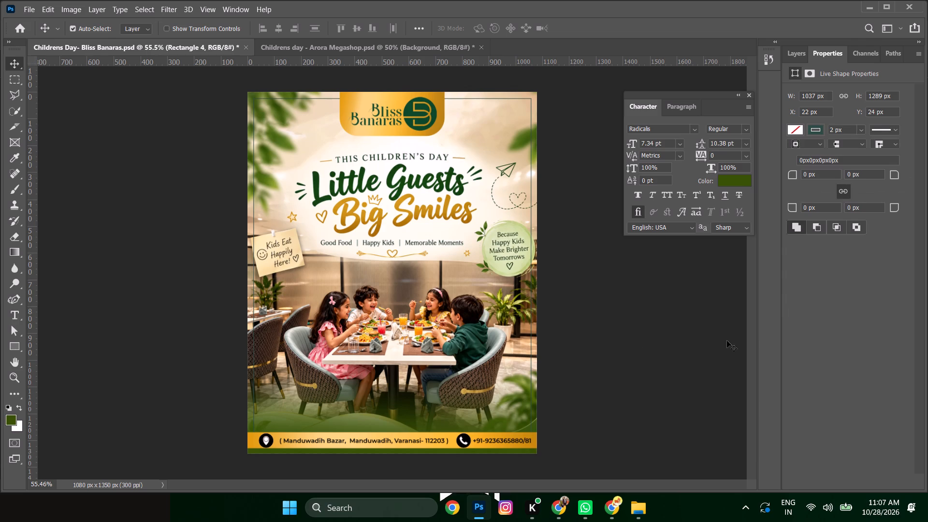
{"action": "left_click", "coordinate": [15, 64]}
Save the Bliss Banaras poster document.
{"action": "key", "text": "ctrl+s"}
Quick-export the poster as a PNG into the Bliss Banaras folder.
{"action": "left_click", "coordinate": [30, 7]}
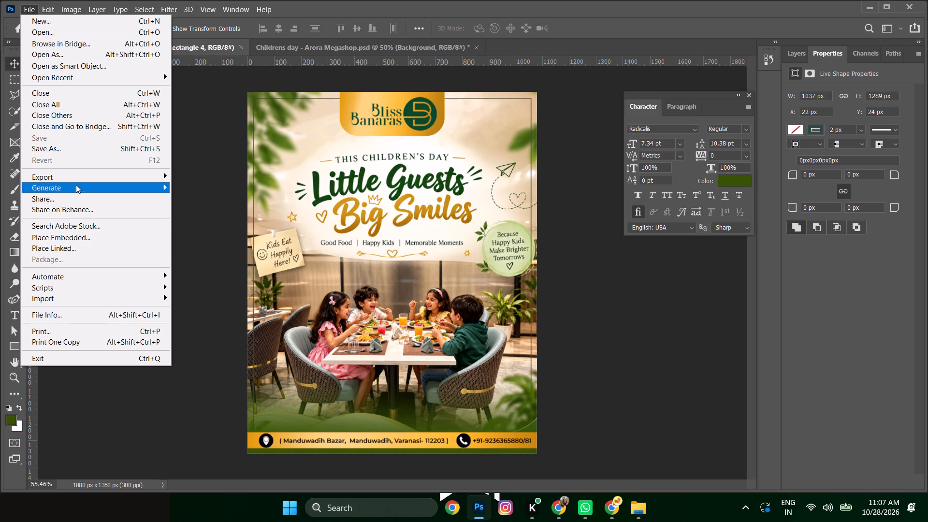
{"action": "left_click", "coordinate": [72, 174]}
{"action": "left_click", "coordinate": [186, 173]}
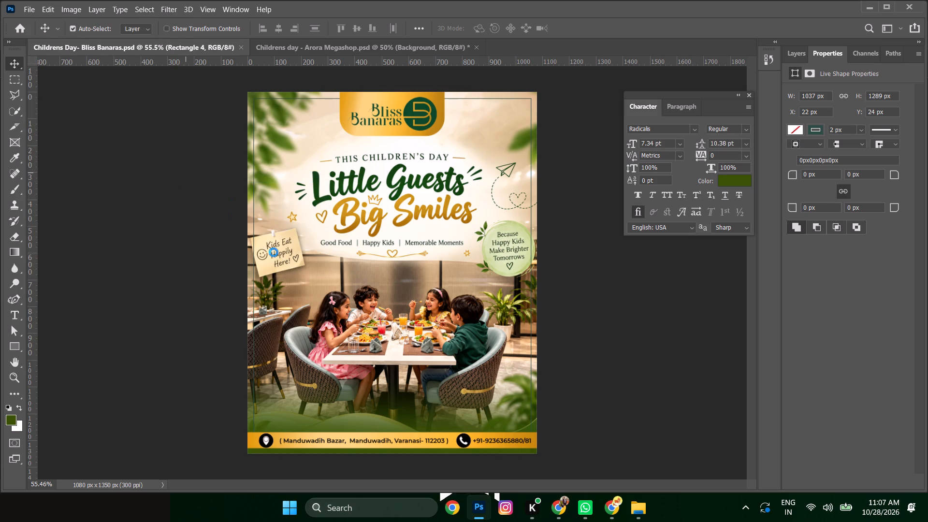
{"action": "left_click", "coordinate": [422, 377]}
Quick-export another PNG copy of the poster to the Desktop, named Childrens Day- Bliss Banaras.
{"action": "left_click", "coordinate": [28, 3]}
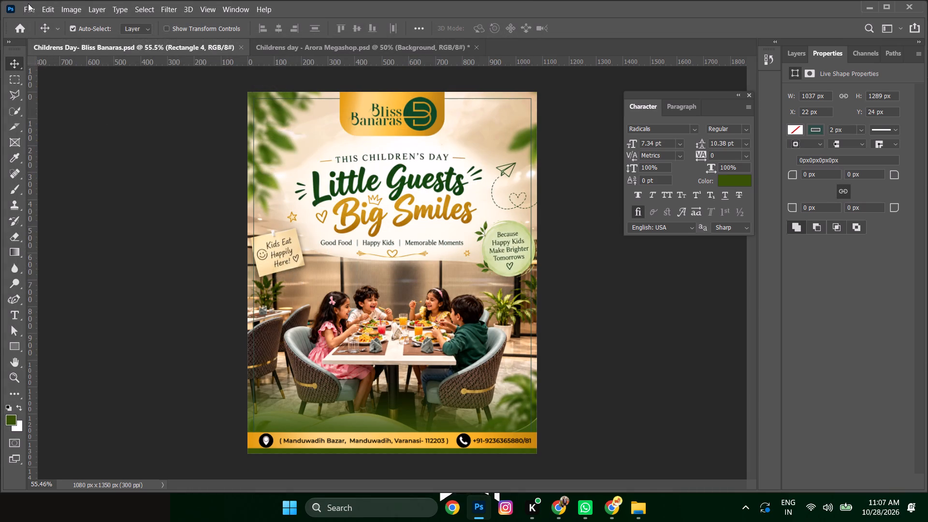
{"action": "left_click", "coordinate": [31, 8]}
{"action": "left_click", "coordinate": [73, 172]}
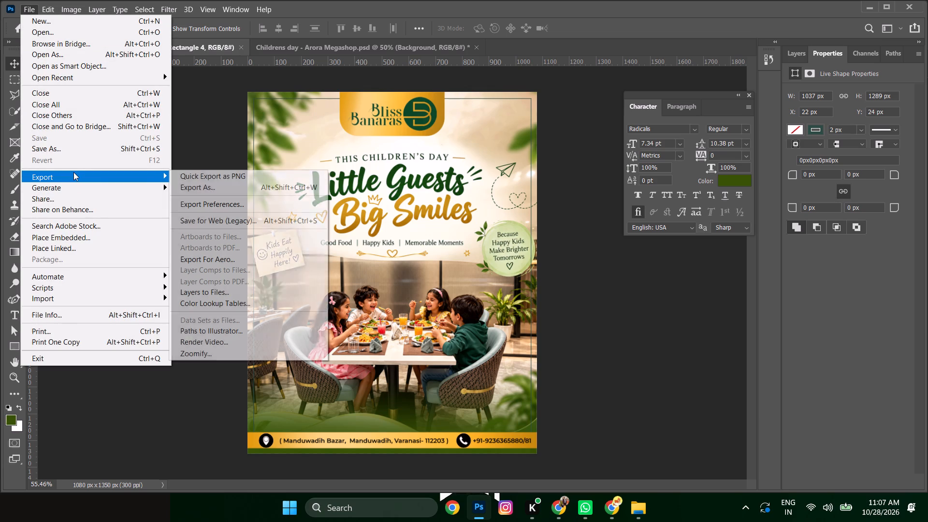
{"action": "left_click", "coordinate": [253, 174]}
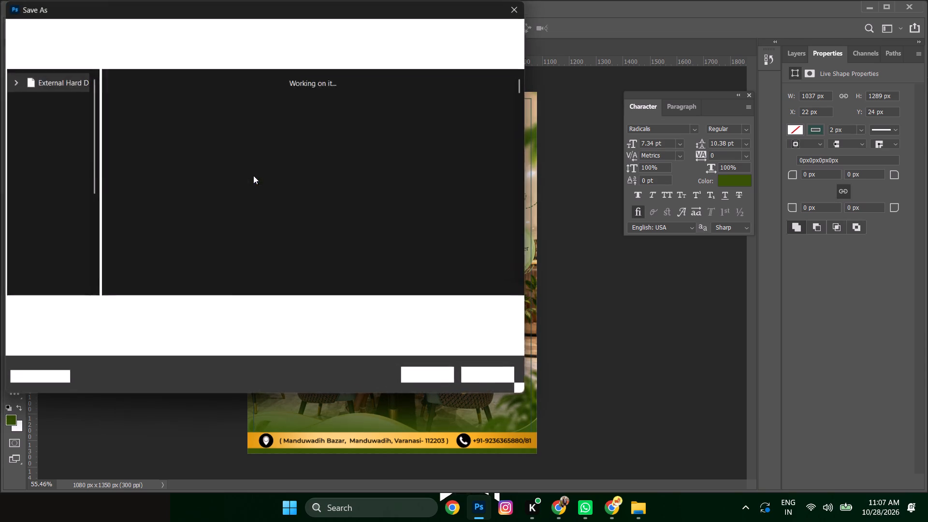
{"action": "scroll", "coordinate": [44, 188], "scroll_direction": "up", "scroll_amount": 5}
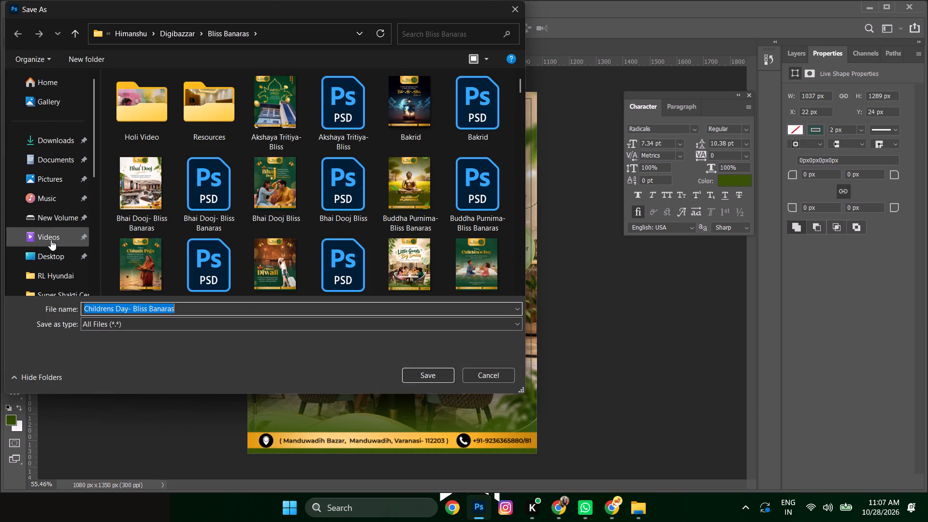
{"action": "left_click", "coordinate": [42, 254]}
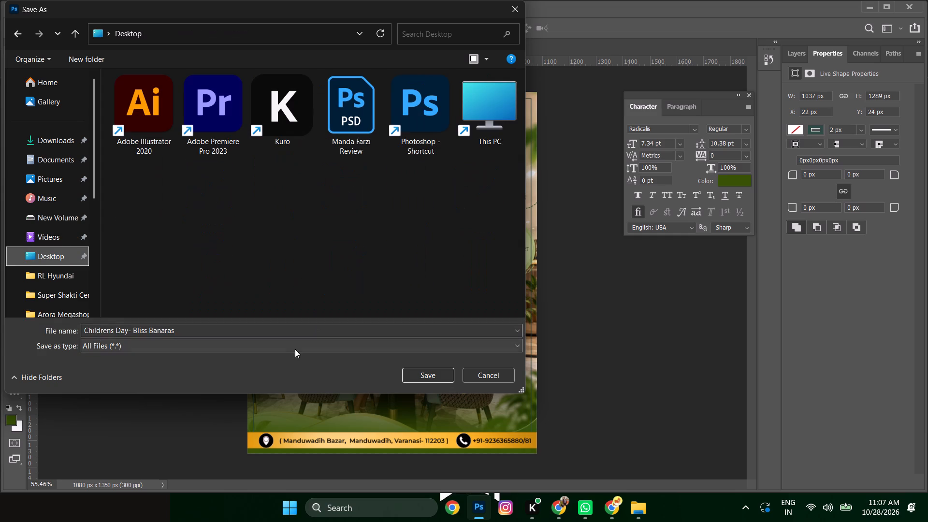
{"action": "left_click", "coordinate": [407, 372]}
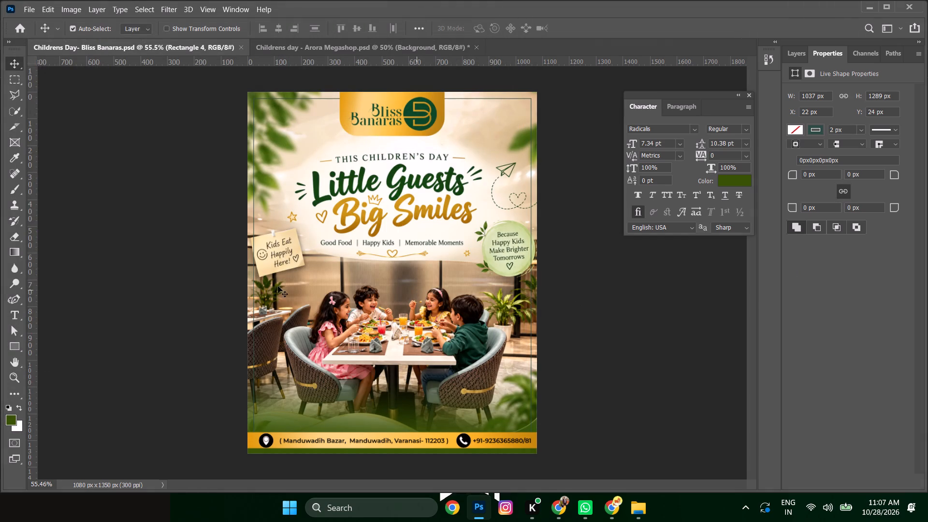
Examine the poster up close around the Kids Eat Happily Here note and its left border, and review the whole layout.
{"action": "scroll", "coordinate": [207, 297], "scroll_direction": "up", "scroll_amount": 10, "text": "alt"}
{"action": "scroll", "coordinate": [250, 329], "scroll_direction": "up", "scroll_amount": 4, "text": "alt"}
{"action": "key", "text": "space"}
{"action": "key", "text": "space"}
{"action": "key", "text": "space"}
{"action": "key", "text": "space"}
{"action": "key", "text": "space"}
{"action": "key", "text": "space"}
{"action": "key", "text": "space"}
{"action": "key", "text": "space"}
{"action": "key", "text": "space"}
{"action": "key", "text": "space"}
{"action": "key", "text": "space"}
{"action": "key", "text": "space"}
{"action": "key", "text": "space"}
{"action": "key", "text": "space"}
{"action": "key", "text": "space"}
{"action": "key", "text": "space"}
{"action": "key", "text": "space"}
{"action": "key", "text": "space"}
{"action": "key", "text": "space"}
{"action": "key", "text": "space"}
{"action": "left_click_drag", "start_coordinate": [207, 305], "coordinate": [338, 306]}
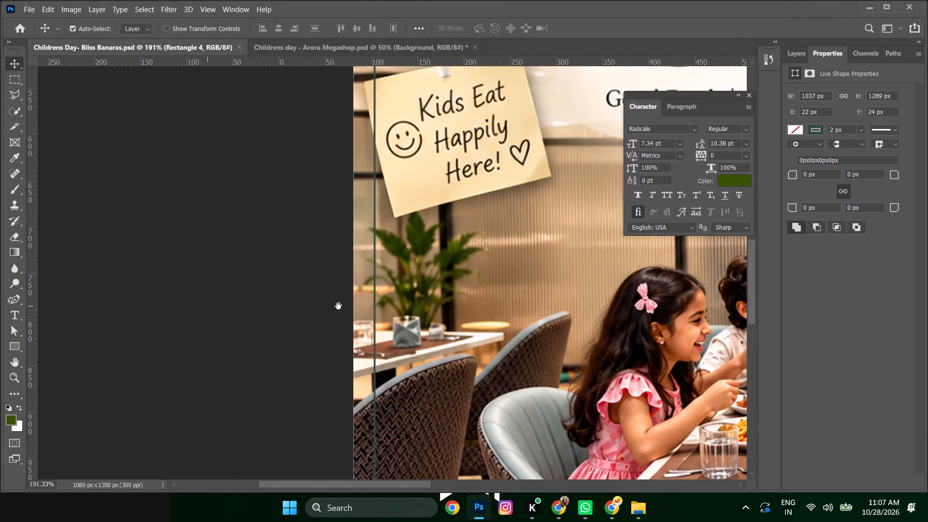
{"action": "left_click_drag", "start_coordinate": [338, 306], "coordinate": [540, 511]}
{"action": "scroll", "coordinate": [437, 382], "scroll_direction": "down", "scroll_amount": 12, "text": "alt"}
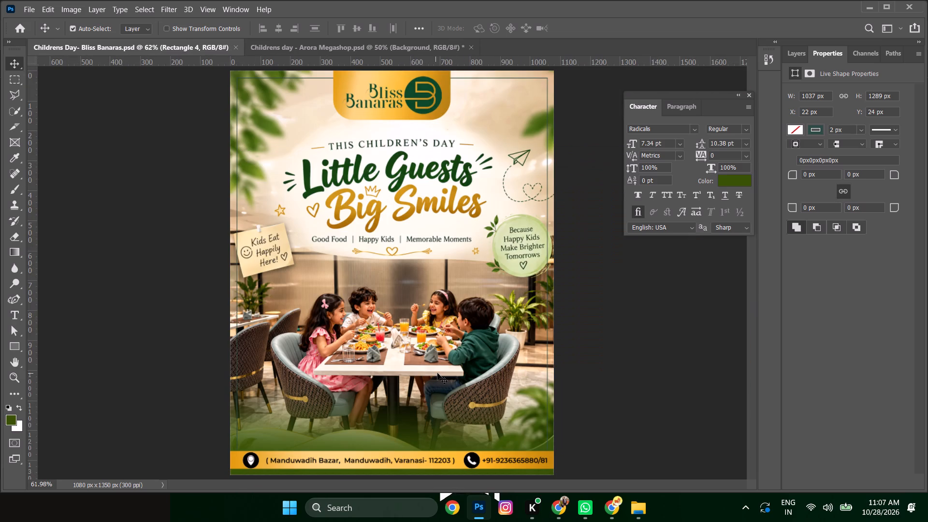
Delete the Little Guests Big Smiles artwork from the Bliss Banaras document, keeping the logo, frame and footer.
{"action": "left_click", "coordinate": [602, 320]}
{"action": "left_click", "coordinate": [446, 214]}
{"action": "key", "text": "Delete"}
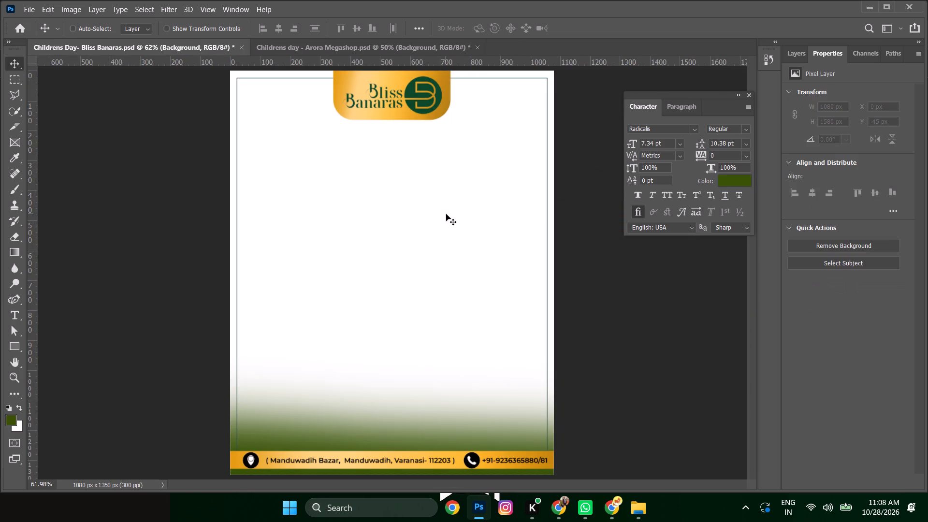
Save the document as a new PSD named Daily- 28.10.26- Bliss Banaras in the Bliss Banaras folder.
{"action": "key", "text": "ctrl+shift+s"}
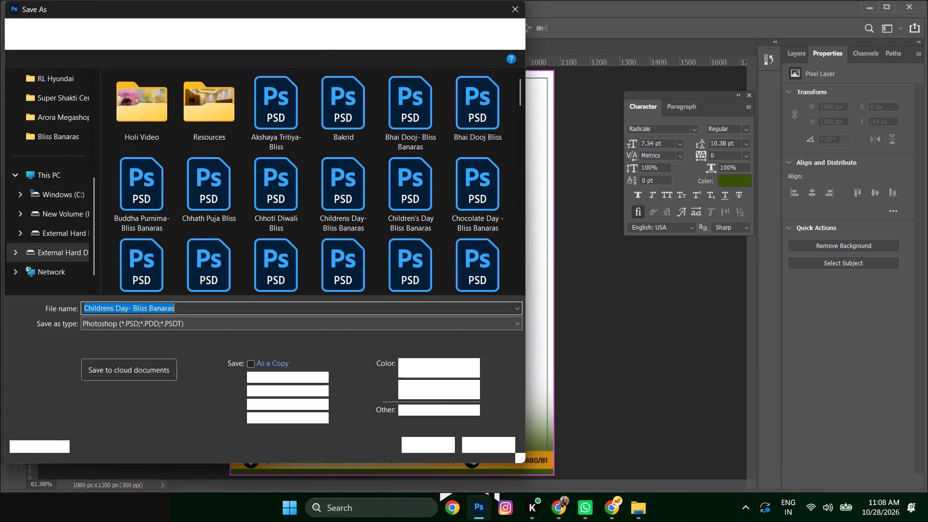
{"action": "left_click_drag", "start_coordinate": [128, 312], "coordinate": [0, 328]}
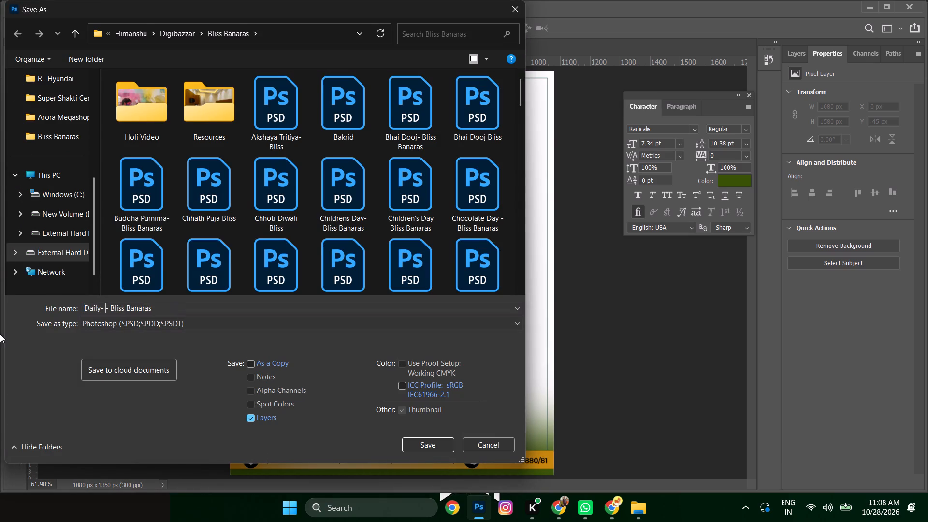
{"action": "type", "text": "28.10.26"}
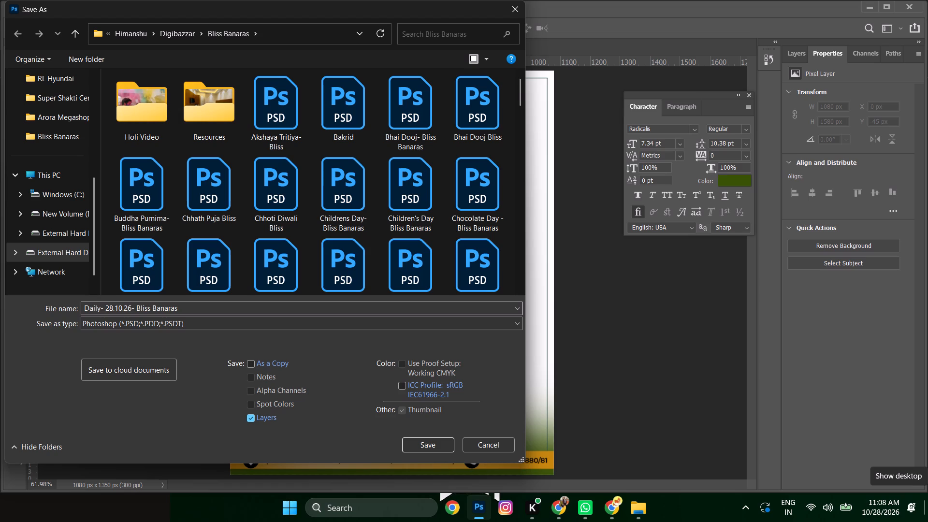
{"action": "key", "text": "Return"}
{"action": "key", "text": "Return"}
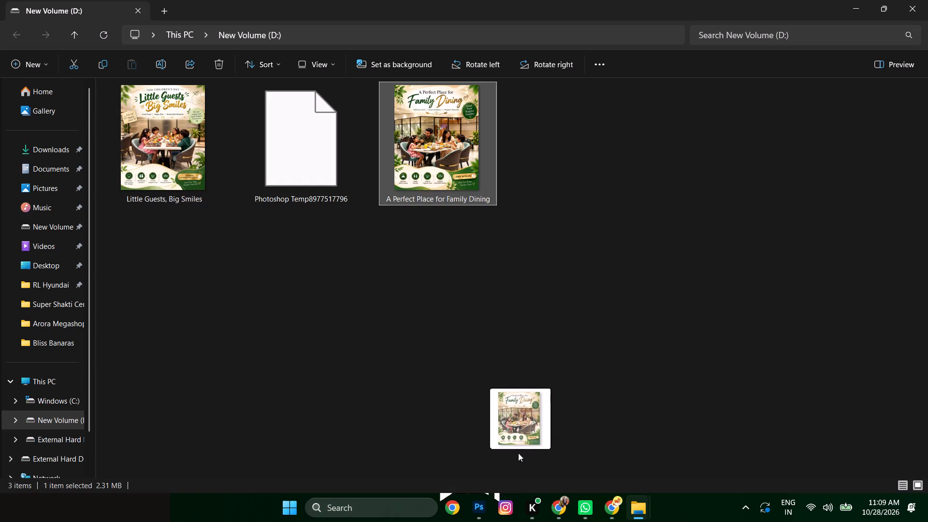
{"action": "left_click_drag", "start_coordinate": [518, 453], "coordinate": [401, 320]}
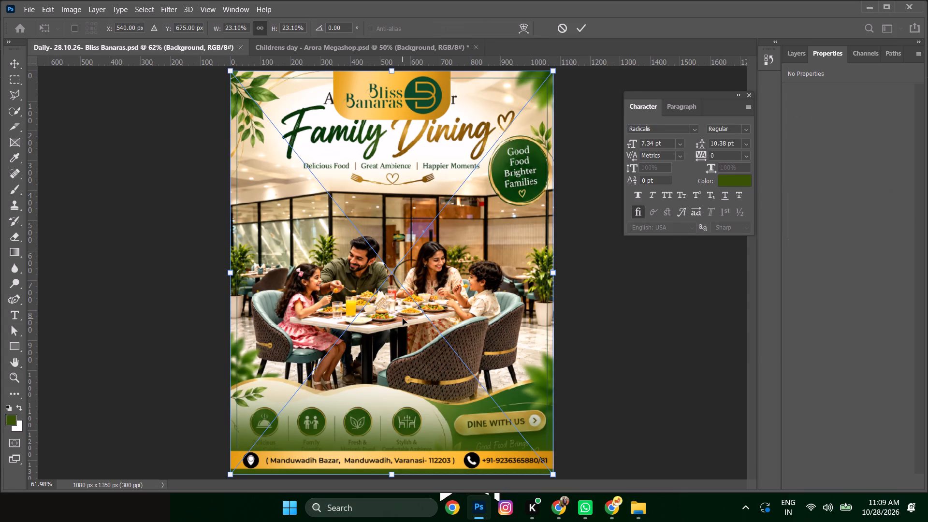
{"action": "key", "text": "Return"}
Hide Layer 11, the green gradient over the lower part of the poster.
{"action": "left_click", "coordinate": [416, 420]}
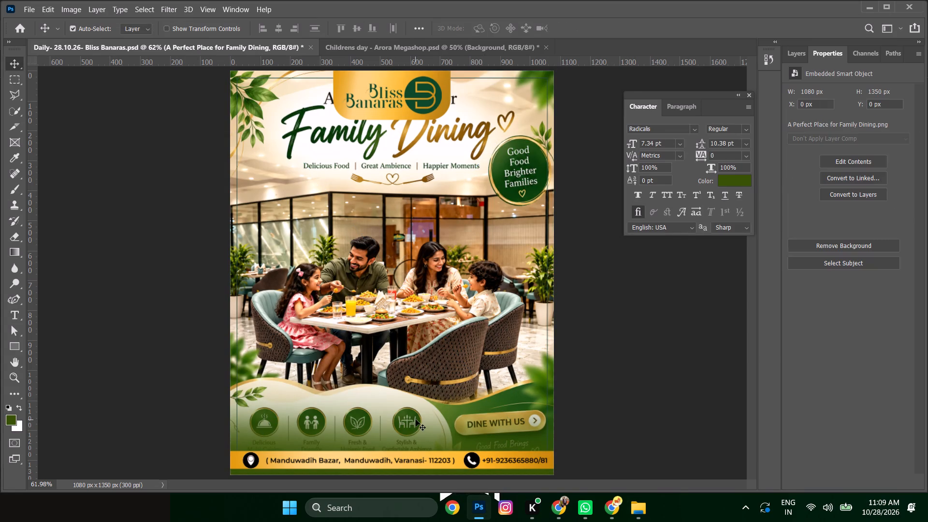
{"action": "left_click", "coordinate": [794, 56]}
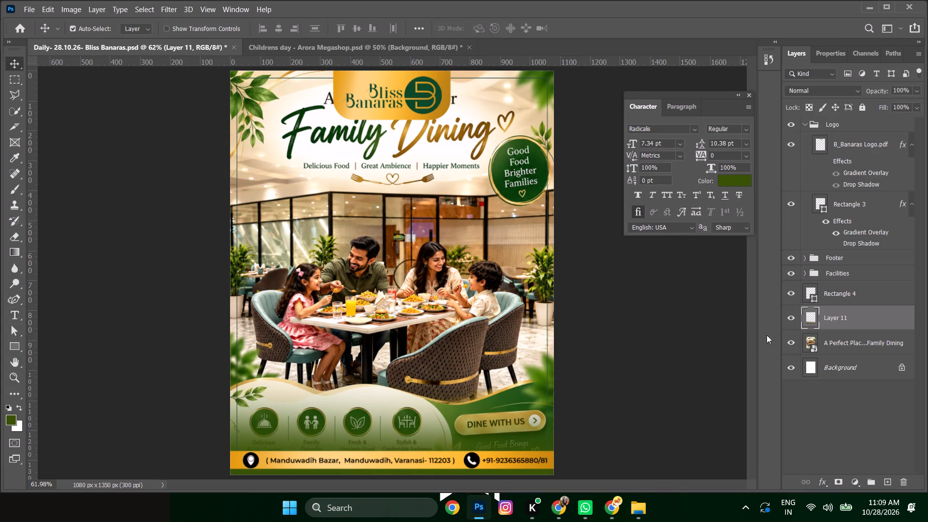
{"action": "left_click", "coordinate": [793, 321]}
Move the Family Dining artwork down about 200 px so its headline clears the Bliss Banaras logo.
{"action": "left_click", "coordinate": [475, 387]}
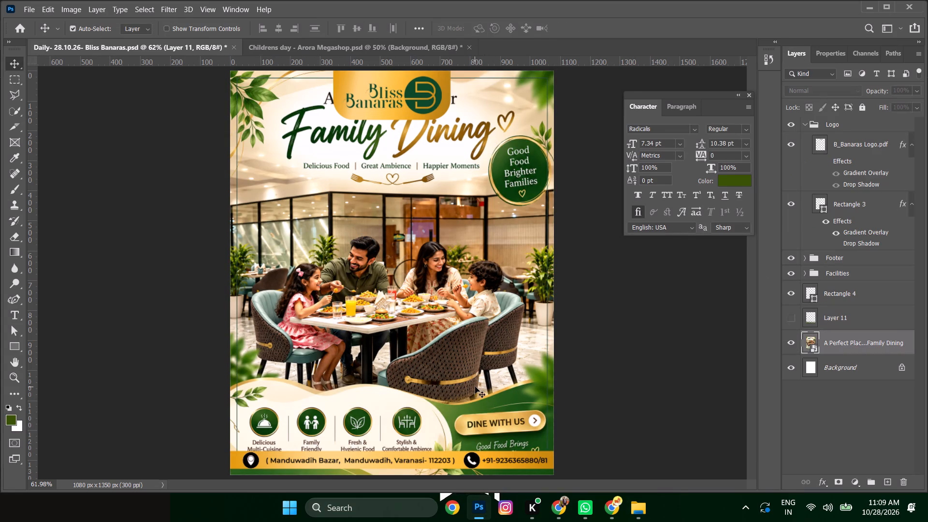
{"action": "key", "text": "shift+Down"}
{"action": "key", "text": "shift+Down"}
{"action": "key", "text": "shift+Down"}
{"action": "key", "text": "shift+Down"}
{"action": "key", "text": "shift+Down"}
{"action": "key", "text": "shift+Down"}
{"action": "key", "text": "shift+Down"}
{"action": "key", "text": "shift+Down"}
{"action": "key", "text": "shift+Down"}
{"action": "key", "text": "shift+Down"}
{"action": "key", "text": "shift+Down"}
{"action": "key", "text": "shift+Down"}
{"action": "key", "text": "shift+Down"}
{"action": "key", "text": "shift+Down"}
{"action": "key", "text": "shift+Down"}
{"action": "key", "text": "shift+Down"}
{"action": "key", "text": "shift+Down"}
{"action": "key", "text": "shift+Down"}
{"action": "key", "text": "shift+Down"}
{"action": "key", "text": "shift+Down"}
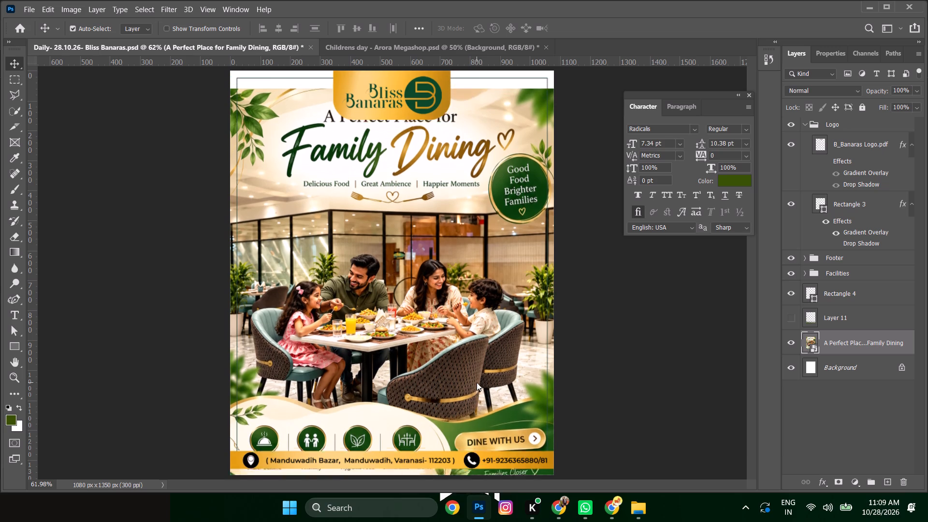
{"action": "key", "text": "shift+Up"}
{"action": "left_click", "coordinate": [450, 235]}
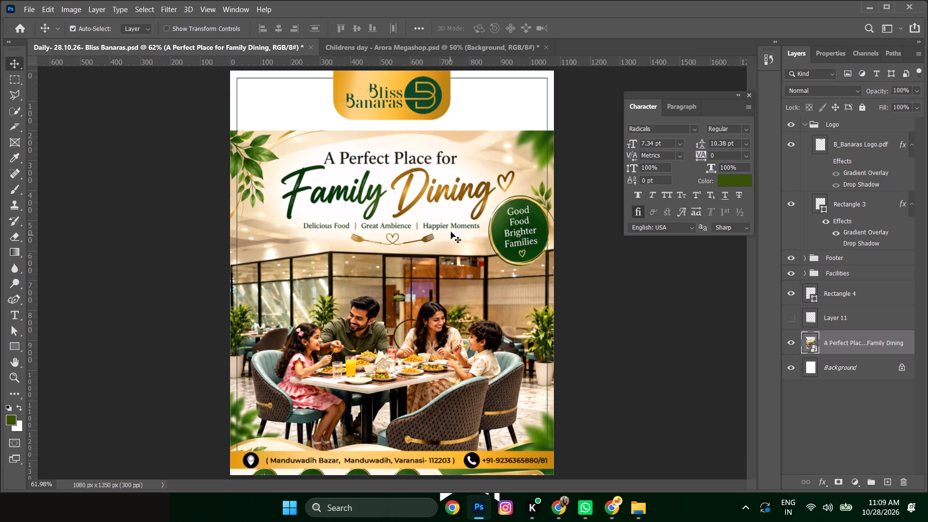
Rasterize the Family Dining layer and Content-Aware fill the blank strip above its artwork, about 1080 × 202 px, behind the logo.
{"action": "left_click", "coordinate": [13, 77]}
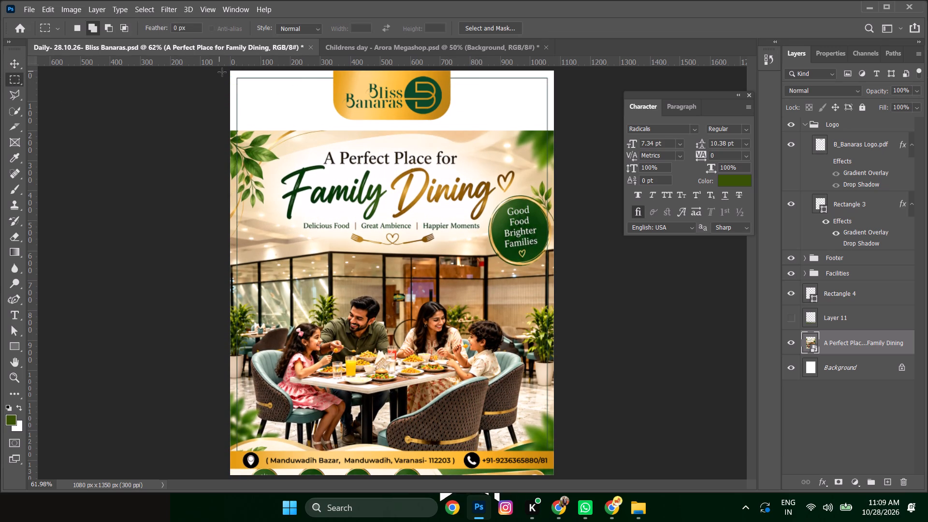
{"action": "left_click_drag", "start_coordinate": [223, 68], "coordinate": [560, 130]}
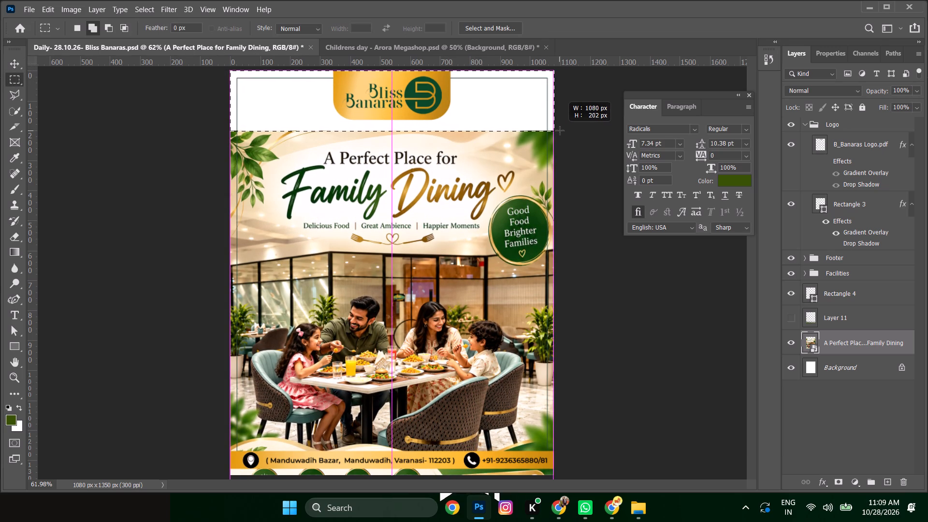
{"action": "left_click_drag", "start_coordinate": [560, 130], "coordinate": [564, 131]}
{"action": "right_click", "coordinate": [505, 111]}
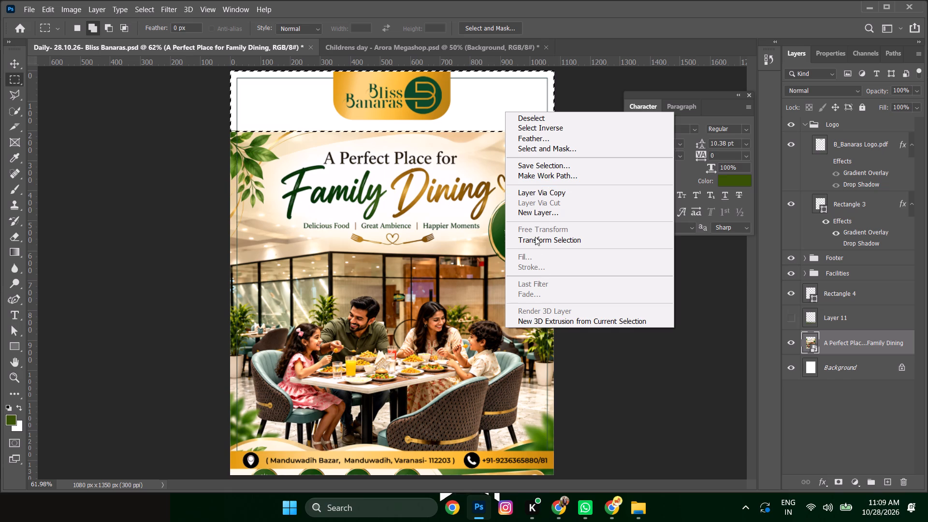
{"action": "right_click", "coordinate": [849, 338]}
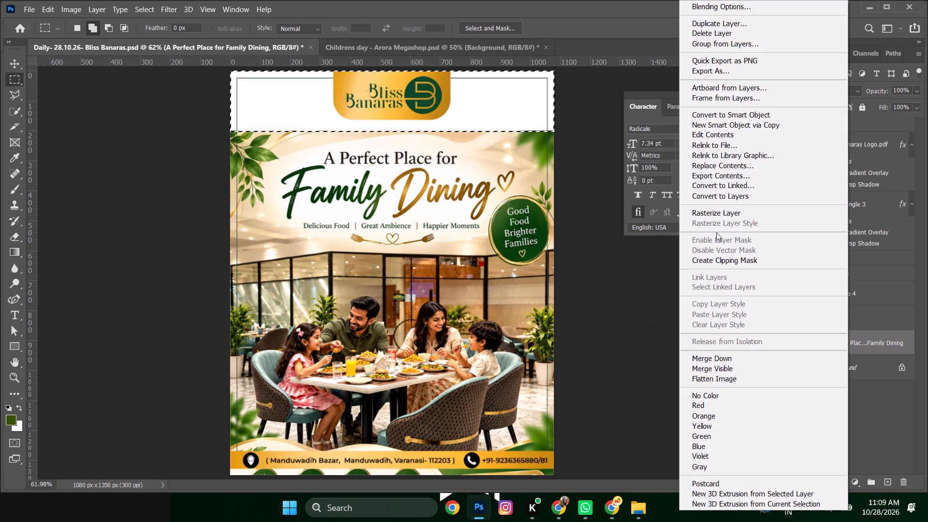
{"action": "left_click", "coordinate": [720, 215]}
{"action": "right_click", "coordinate": [505, 97]}
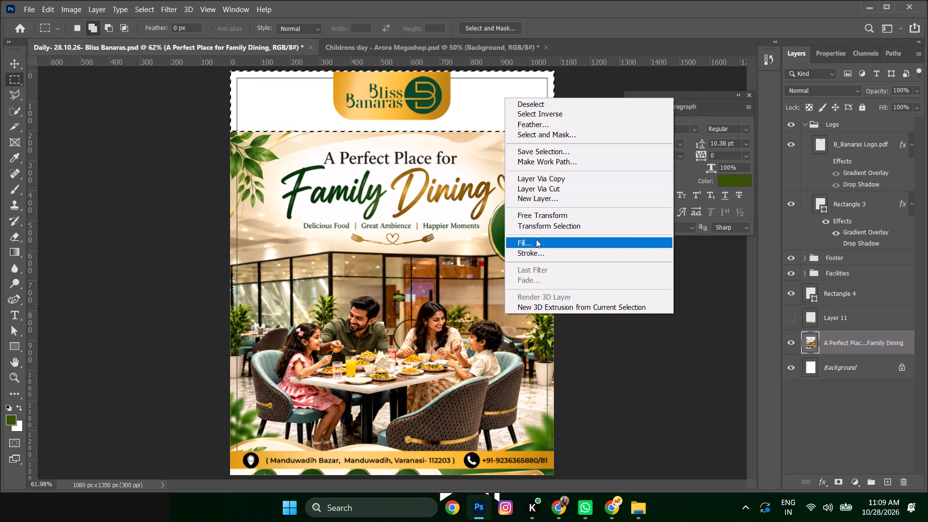
{"action": "left_click", "coordinate": [536, 239]}
{"action": "left_click", "coordinate": [546, 122]}
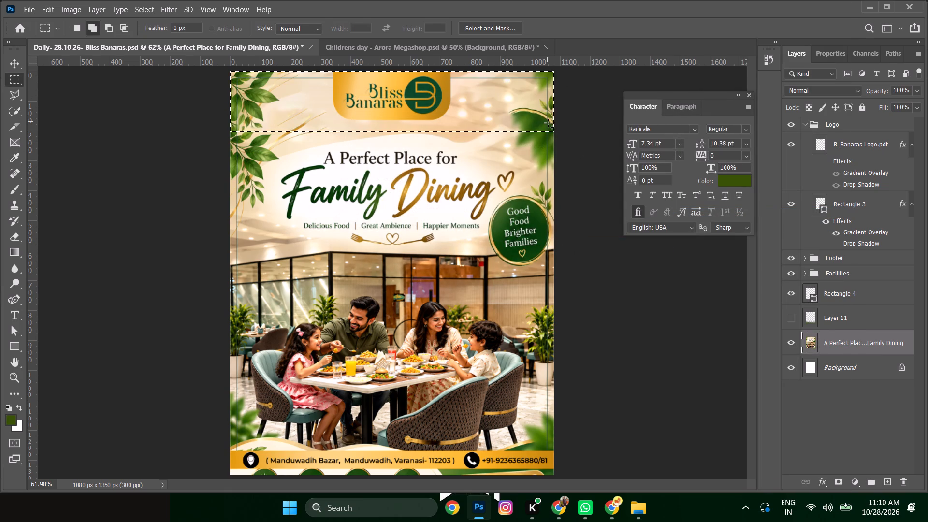
{"action": "key", "text": "ctrl+d"}
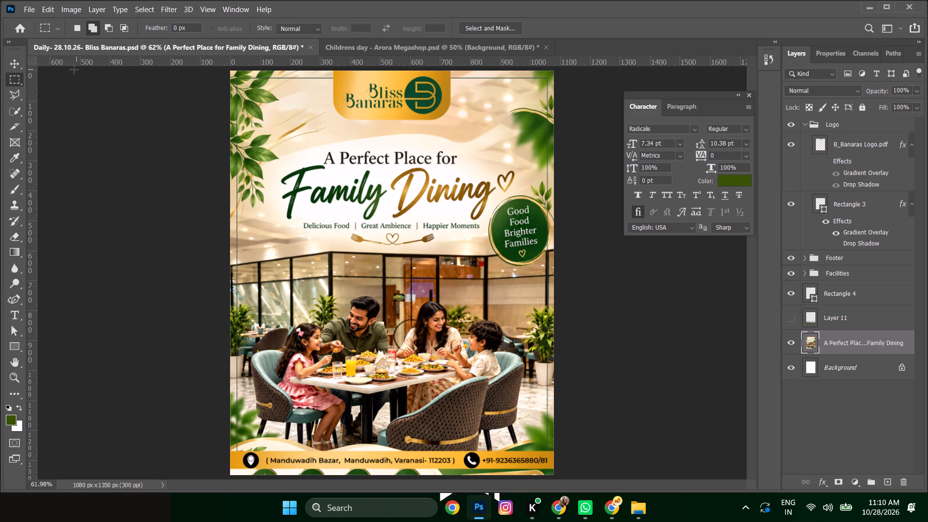
Nudge the artwork about 20 px left and remove the duplicated leaves in the poster's upper-right corner with the Spot Healing Brush.
{"action": "left_click", "coordinate": [16, 65]}
{"action": "key", "text": "shift+Left"}
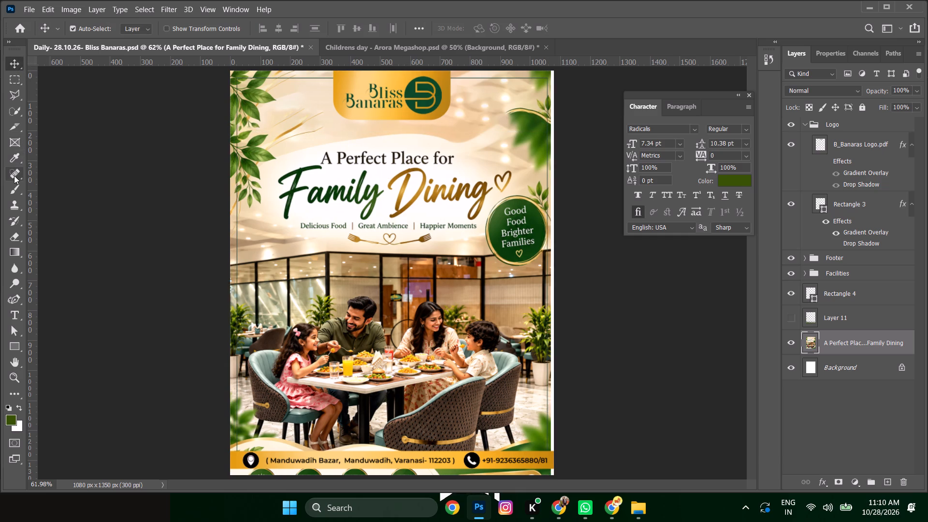
{"action": "key", "text": "shift+Left"}
{"action": "left_click", "coordinate": [14, 175]}
{"action": "left_click_drag", "start_coordinate": [509, 117], "coordinate": [535, 97]}
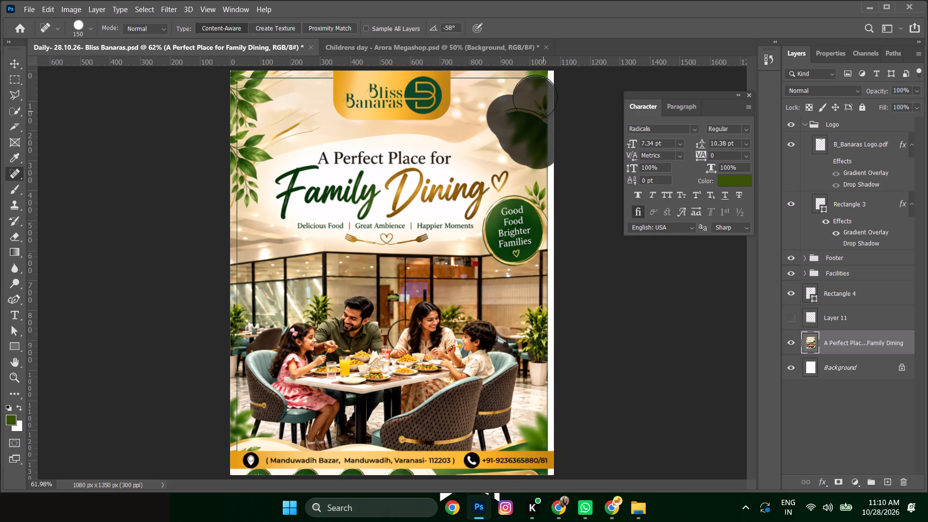
{"action": "left_click_drag", "start_coordinate": [535, 97], "coordinate": [569, 84]}
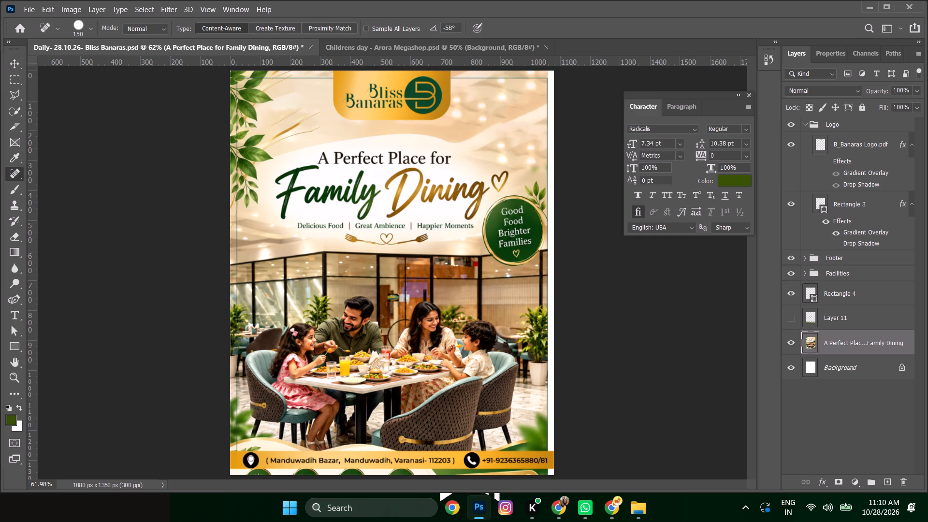
Heal away the extra leaves in the poster's upper-left corner, shifting the artwork about 40 px right and 10 px down to reach its edge.
{"action": "left_click_drag", "start_coordinate": [264, 84], "coordinate": [252, 112]}
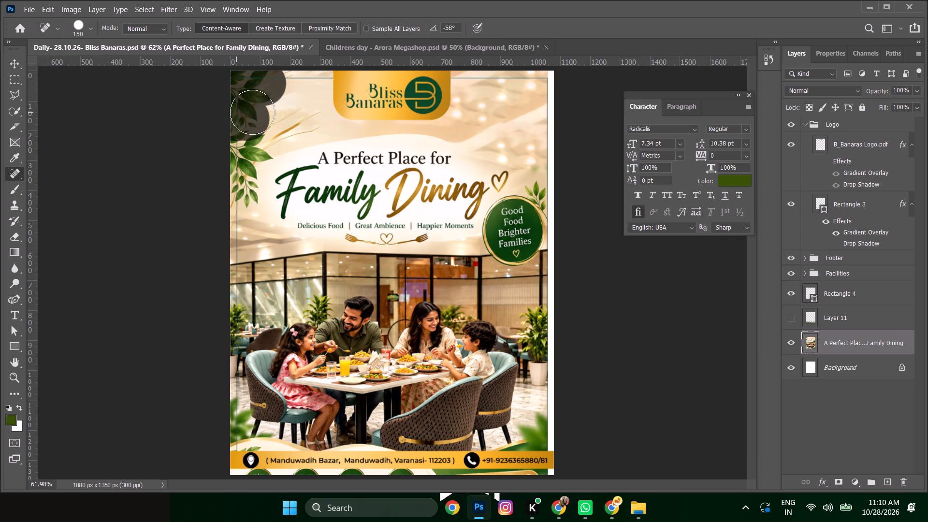
{"action": "left_click_drag", "start_coordinate": [252, 112], "coordinate": [252, 110]}
{"action": "left_click", "coordinate": [12, 67]}
{"action": "key", "text": "shift+Right"}
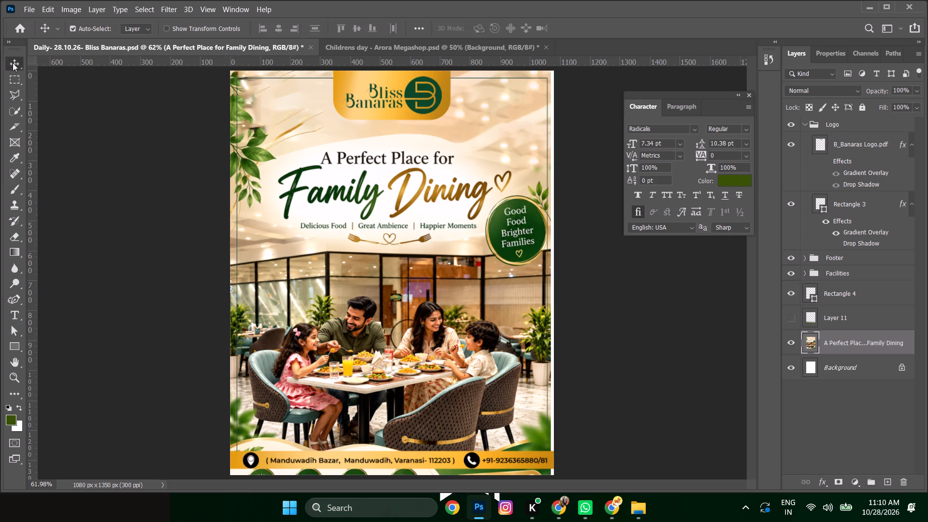
{"action": "key", "text": "shift+Down"}
{"action": "key", "text": "shift+Right"}
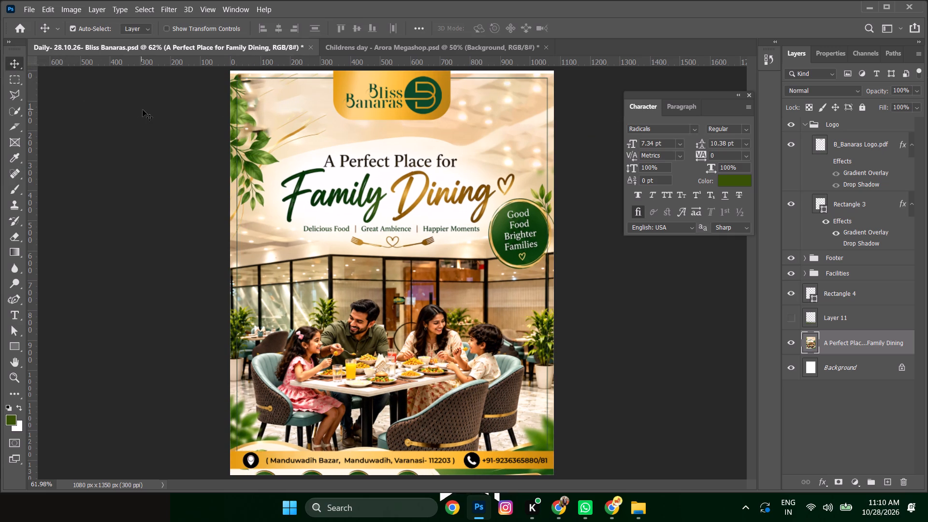
{"action": "key", "text": "shift+Right"}
{"action": "key", "text": "shift+Right"}
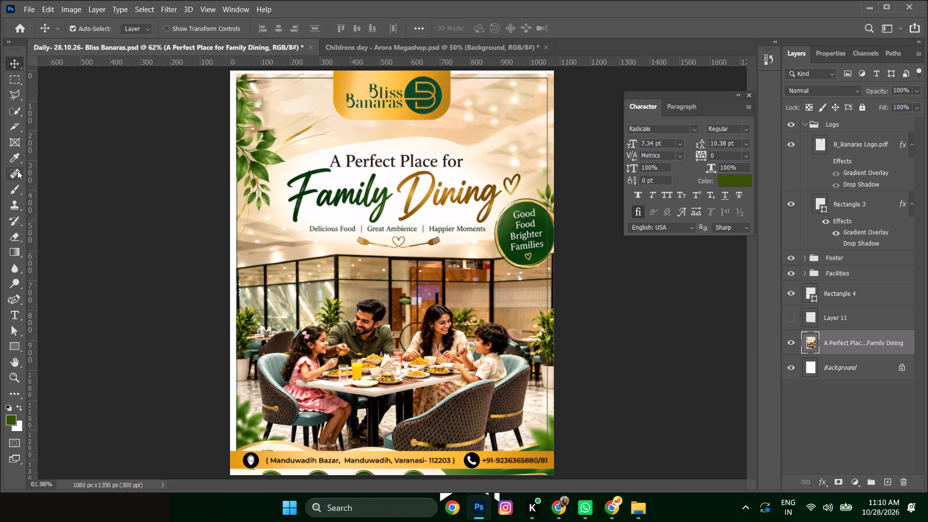
{"action": "left_click", "coordinate": [15, 169]}
{"action": "left_click_drag", "start_coordinate": [253, 88], "coordinate": [213, 121]}
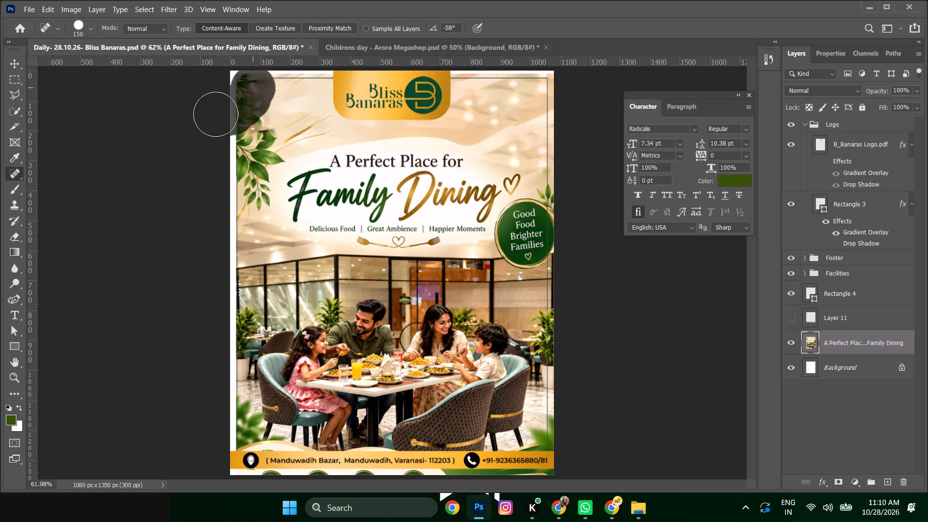
{"action": "left_click_drag", "start_coordinate": [249, 110], "coordinate": [130, 118]}
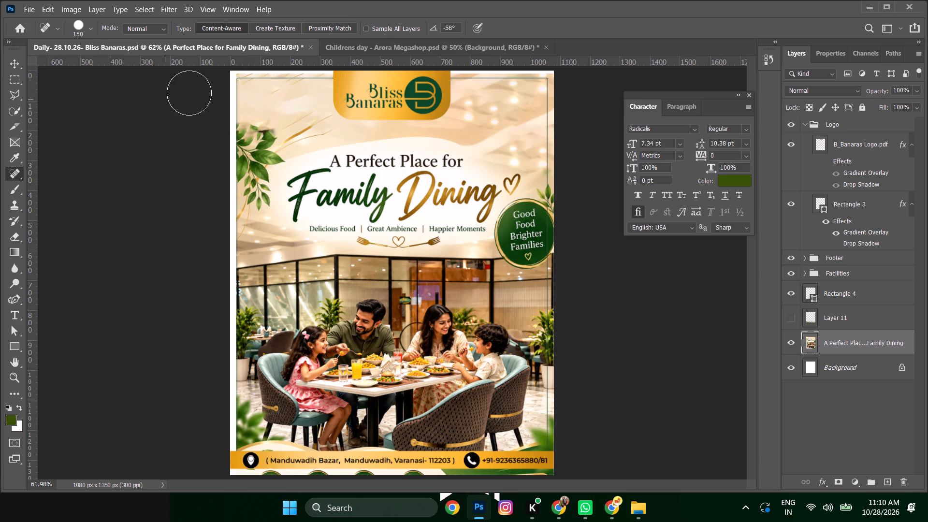
Centre the Family Dining artwork horizontally on the canvas and nudge it up about 40 px.
{"action": "left_click", "coordinate": [13, 64]}
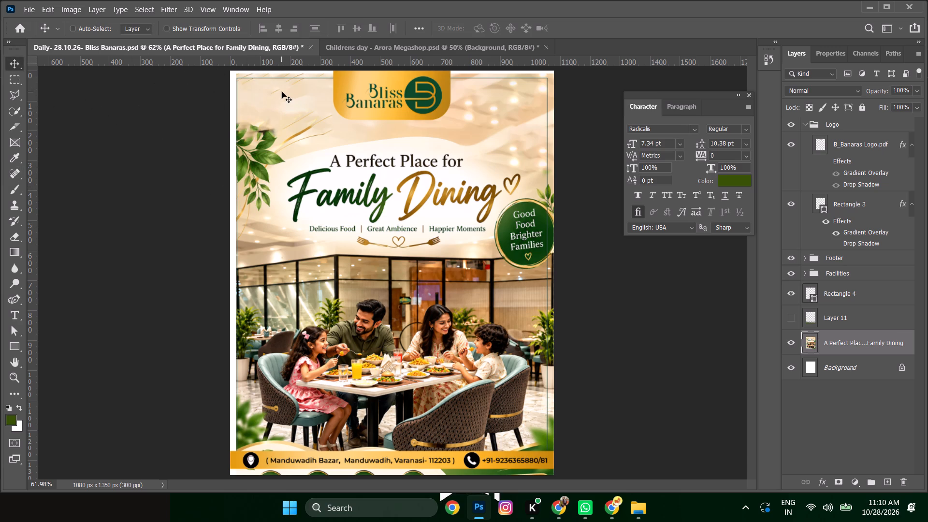
{"action": "key", "text": "ctrl+a"}
{"action": "left_click", "coordinate": [279, 25]}
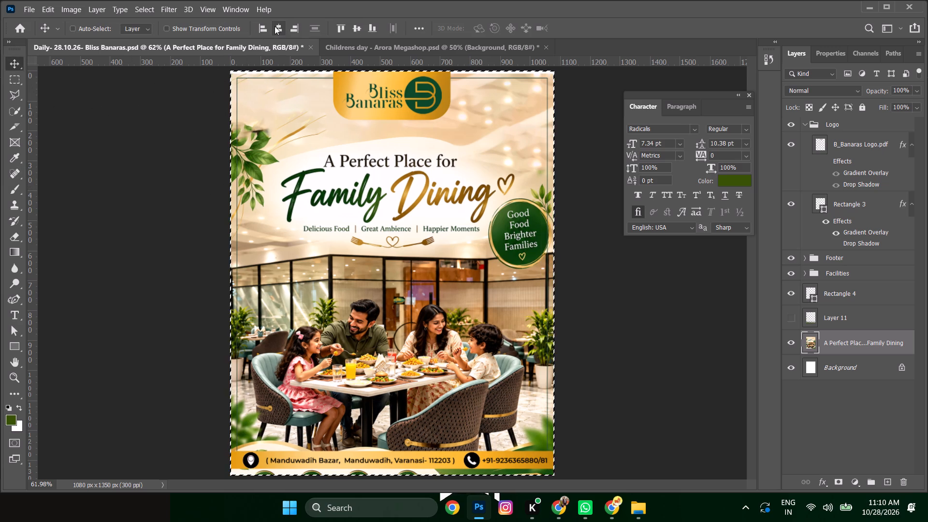
{"action": "key", "text": "ctrl+d"}
{"action": "key", "text": "shift+Up"}
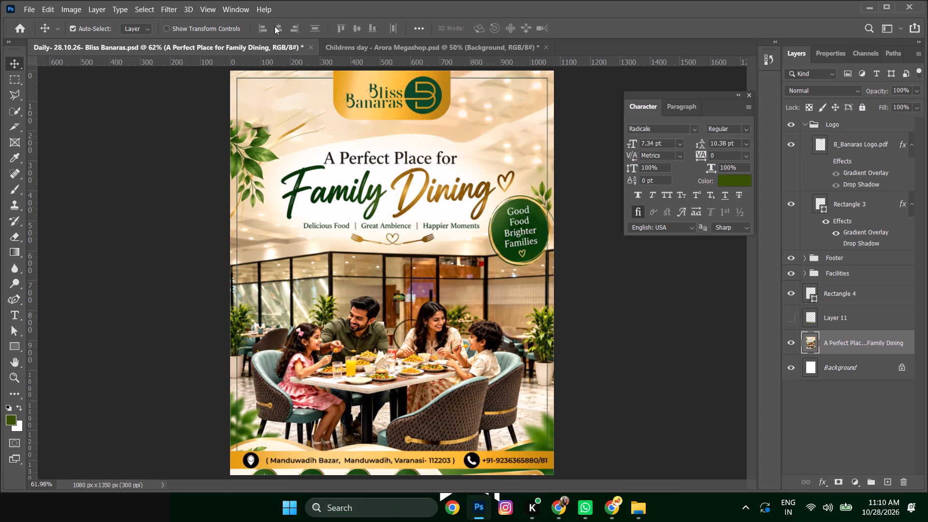
{"action": "key", "text": "shift+Up"}
{"action": "key", "text": "shift+Up"}
{"action": "key", "text": "shift+Up"}
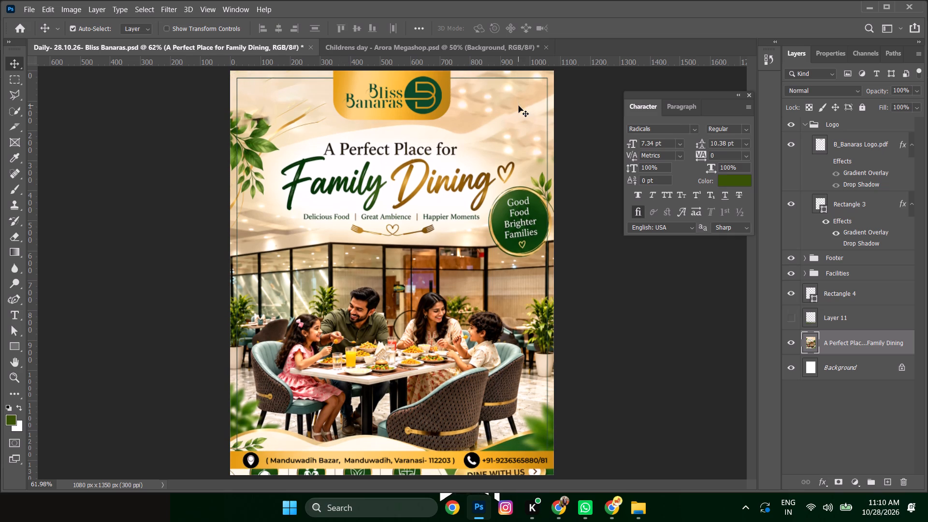
Show Layer 11, the green gradient over the lower part of the poster.
{"action": "scroll", "coordinate": [482, 138], "scroll_direction": "down", "scroll_amount": 5}
{"action": "scroll", "coordinate": [475, 220], "scroll_direction": "down", "scroll_amount": 4}
{"action": "scroll", "coordinate": [536, 254], "scroll_direction": "down", "scroll_amount": 2, "text": "alt"}
{"action": "left_click", "coordinate": [791, 319]}
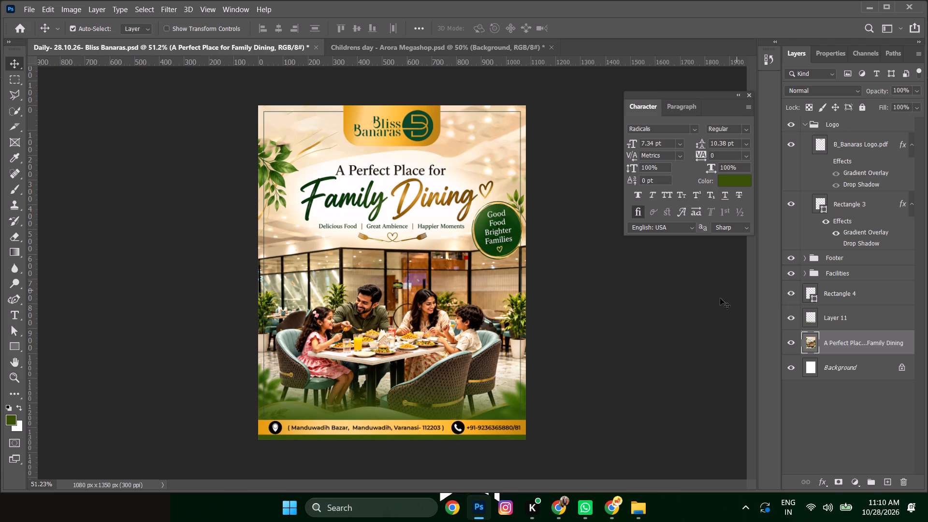
Enable the drop shadow on Rectangle 3, the gold logo plate, with 14% opacity, 8 px distance and 0 px size.
{"action": "scroll", "coordinate": [345, 146], "scroll_direction": "up", "scroll_amount": 4, "text": "alt"}
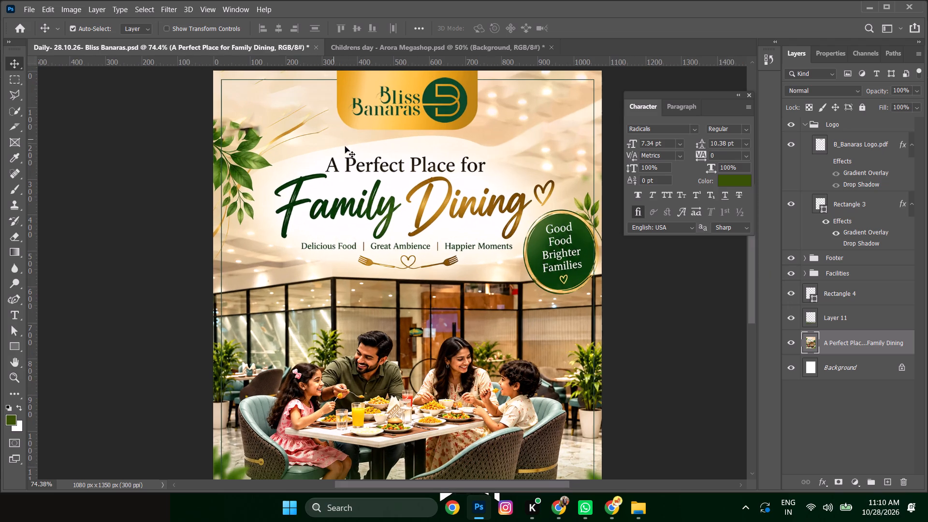
{"action": "left_click", "coordinate": [363, 127]}
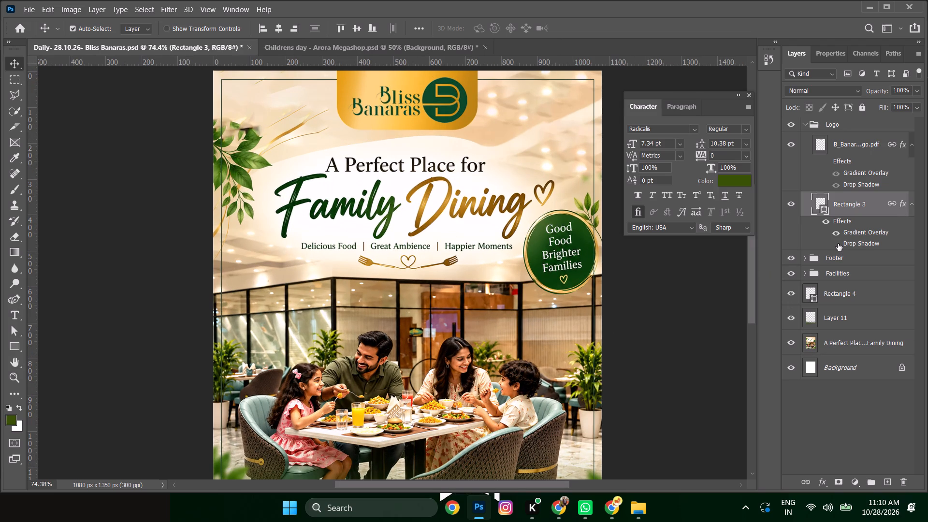
{"action": "left_click", "coordinate": [839, 243]}
{"action": "triple_click", "coordinate": [864, 242]}
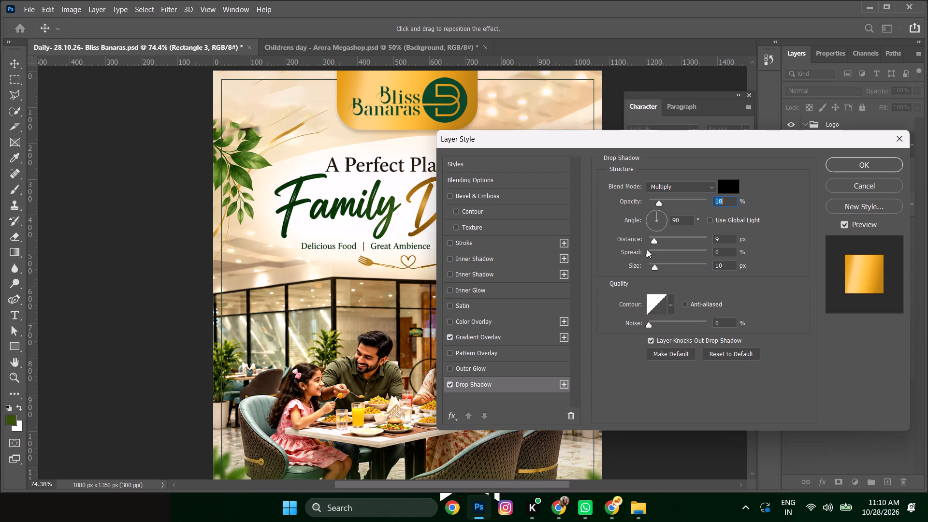
{"action": "left_click_drag", "start_coordinate": [656, 268], "coordinate": [525, 293]}
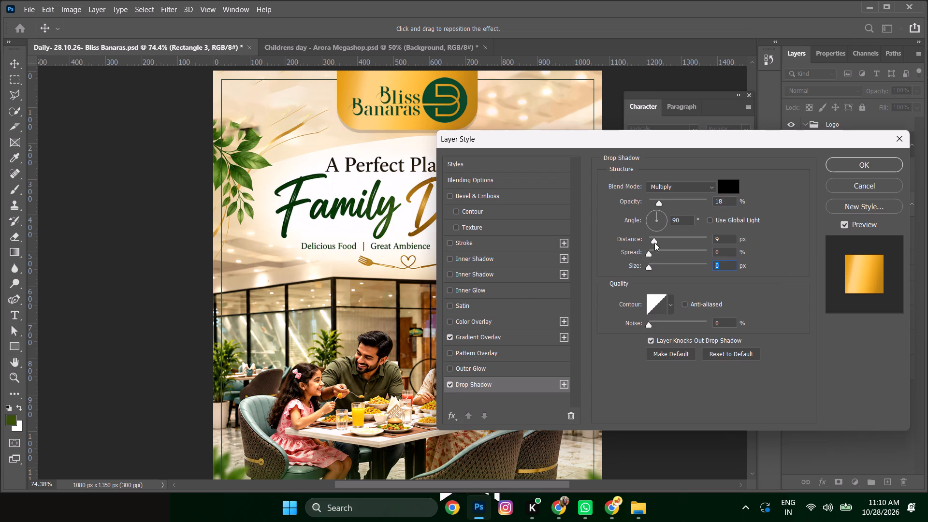
{"action": "left_click", "coordinate": [660, 204]}
{"action": "left_click", "coordinate": [651, 266]}
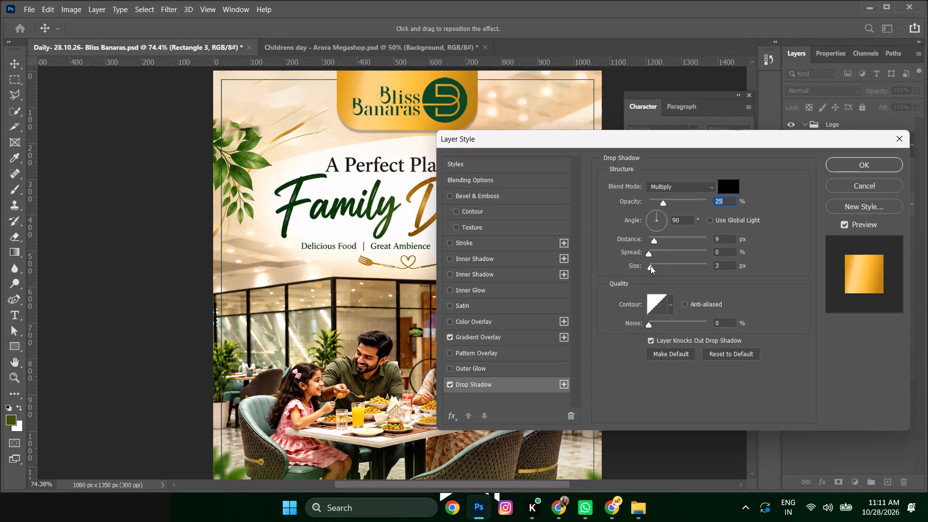
{"action": "left_click", "coordinate": [655, 241]}
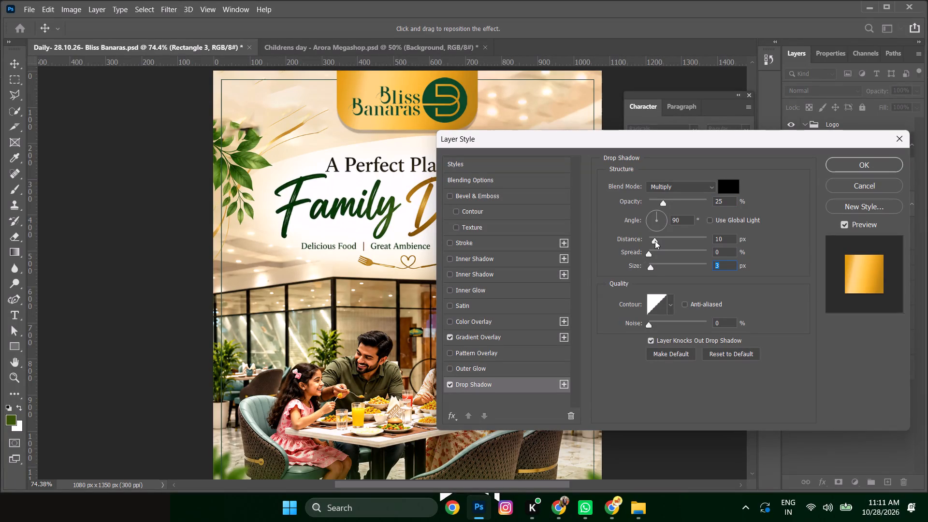
{"action": "left_click_drag", "start_coordinate": [652, 265], "coordinate": [626, 279]}
{"action": "left_click", "coordinate": [652, 238]}
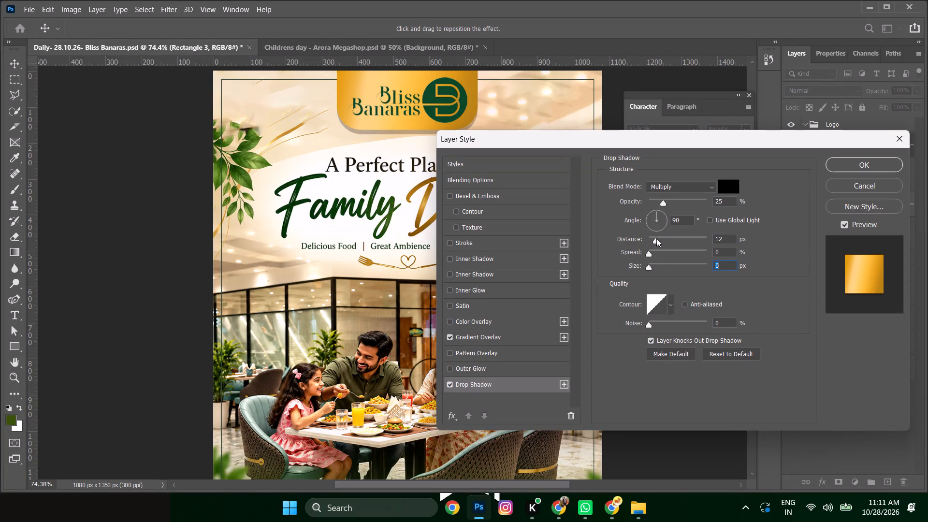
{"action": "left_click_drag", "start_coordinate": [663, 203], "coordinate": [662, 203]}
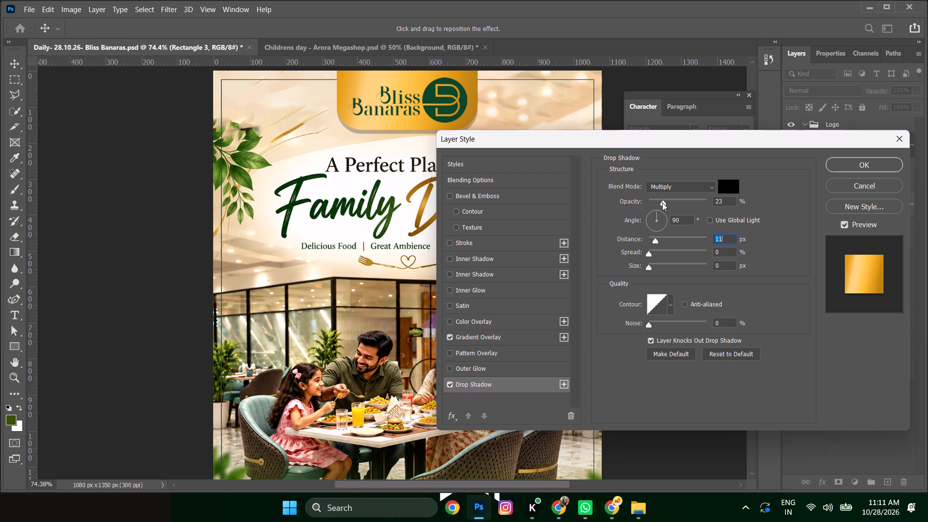
{"action": "left_click_drag", "start_coordinate": [662, 203], "coordinate": [658, 203]}
{"action": "left_click_drag", "start_coordinate": [658, 203], "coordinate": [657, 206]}
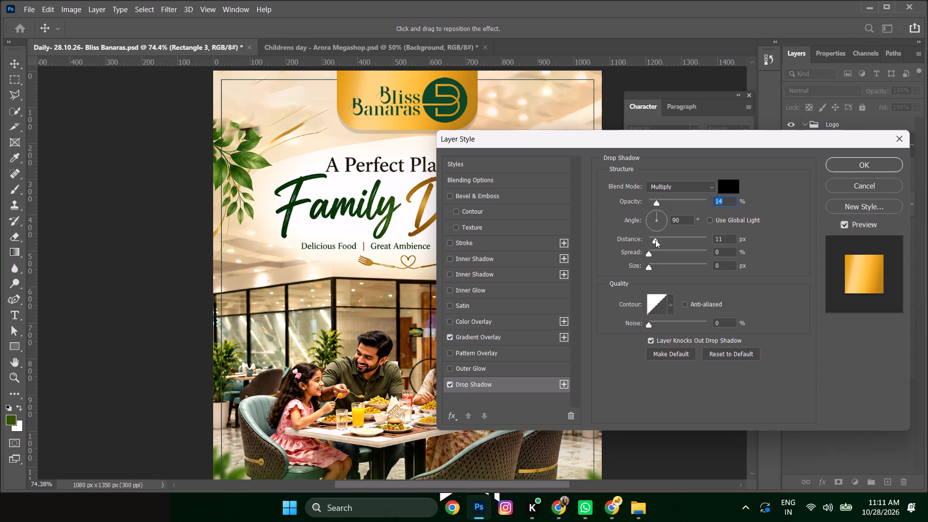
{"action": "left_click", "coordinate": [655, 240]}
{"action": "left_click", "coordinate": [856, 165]}
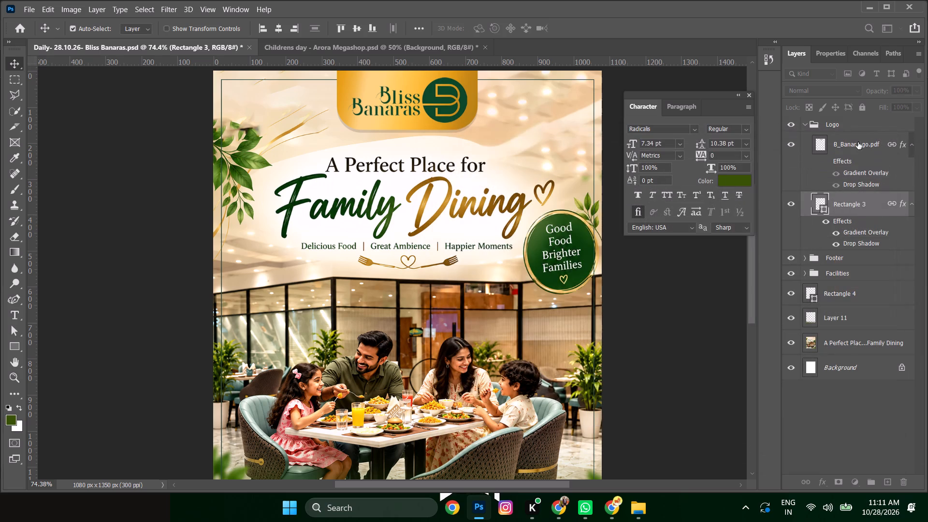
{"action": "left_click", "coordinate": [804, 124]}
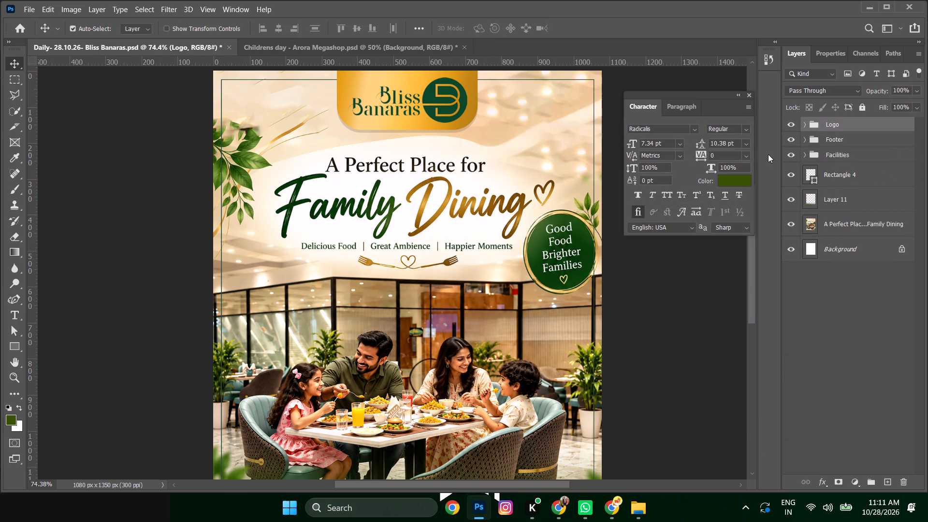
Save the Bliss Banaras Family Dining poster document.
{"action": "scroll", "coordinate": [540, 159], "scroll_direction": "down", "scroll_amount": 5, "text": "alt"}
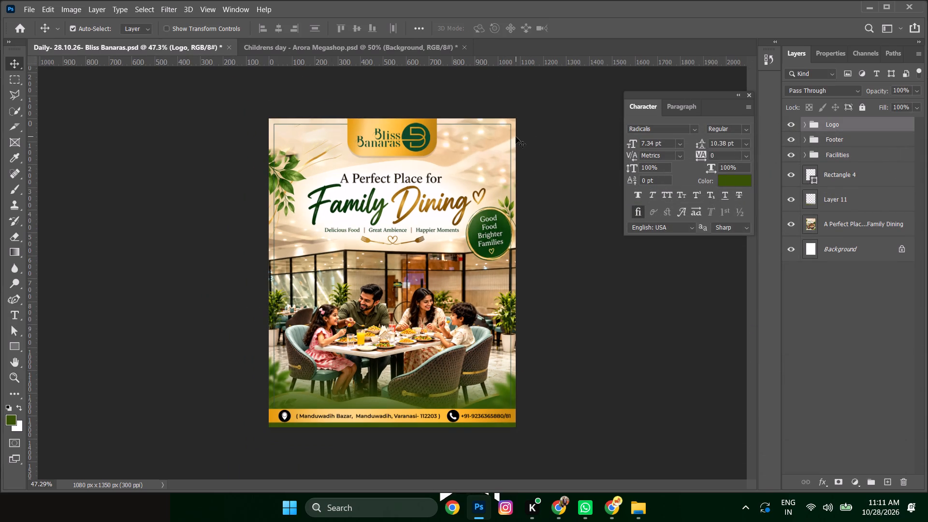
{"action": "key", "text": "ctrl+s"}
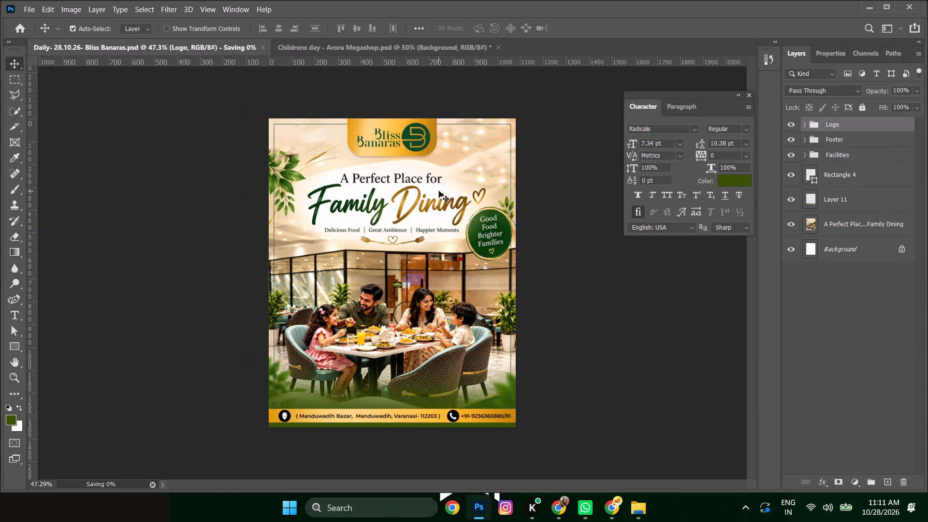
Quick-export the poster as an image named Daily- 28.10.26- Bliss Banaras into the Bliss Banaras folder.
{"action": "left_click", "coordinate": [31, 3]}
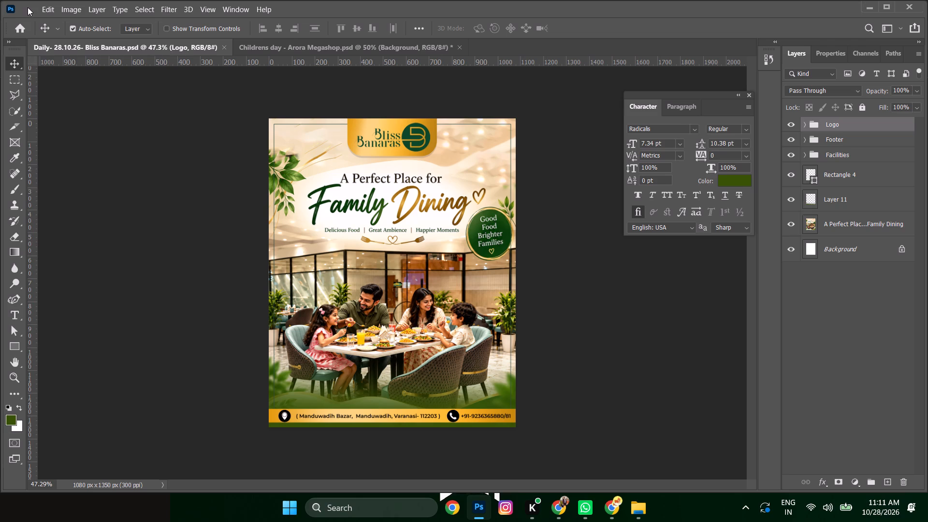
{"action": "left_click", "coordinate": [29, 7]}
{"action": "left_click", "coordinate": [69, 180]}
{"action": "left_click", "coordinate": [199, 176]}
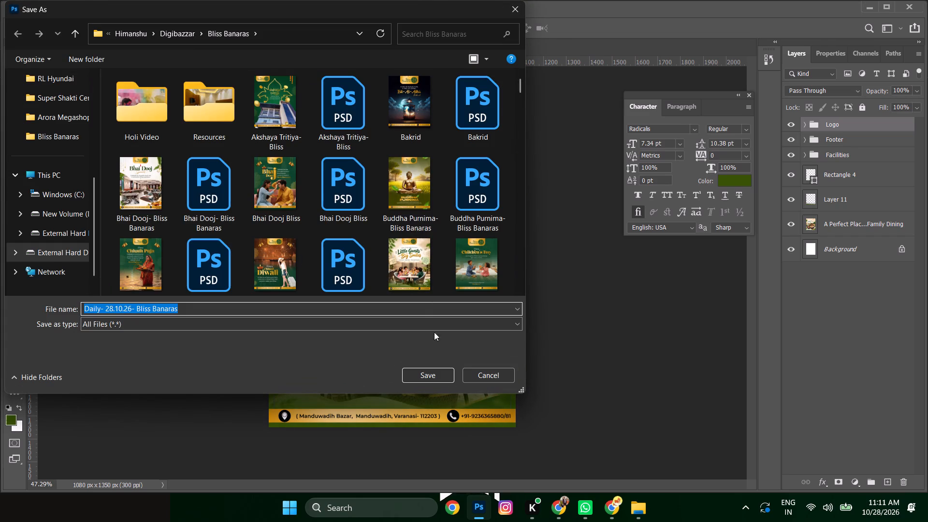
{"action": "left_click", "coordinate": [434, 375]}
{"action": "left_click", "coordinate": [33, 11]}
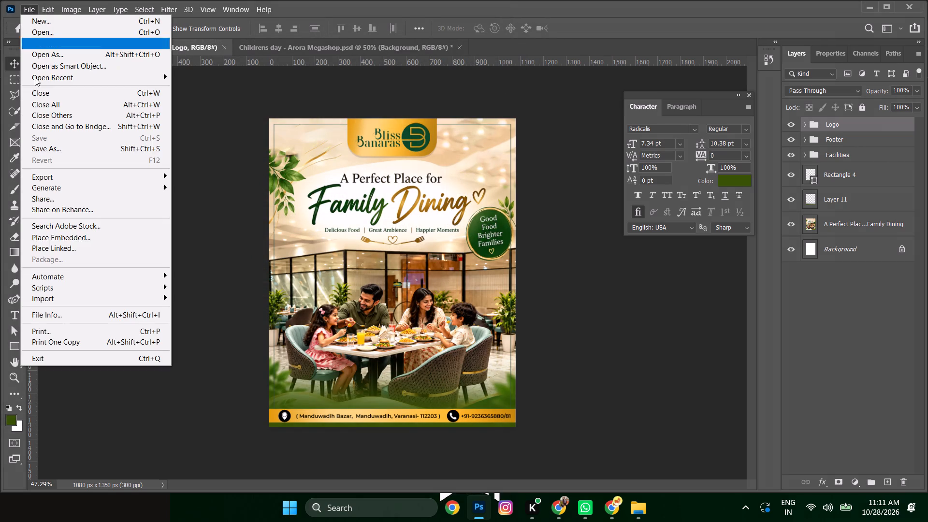
{"action": "left_click", "coordinate": [73, 177]}
{"action": "left_click", "coordinate": [183, 177]}
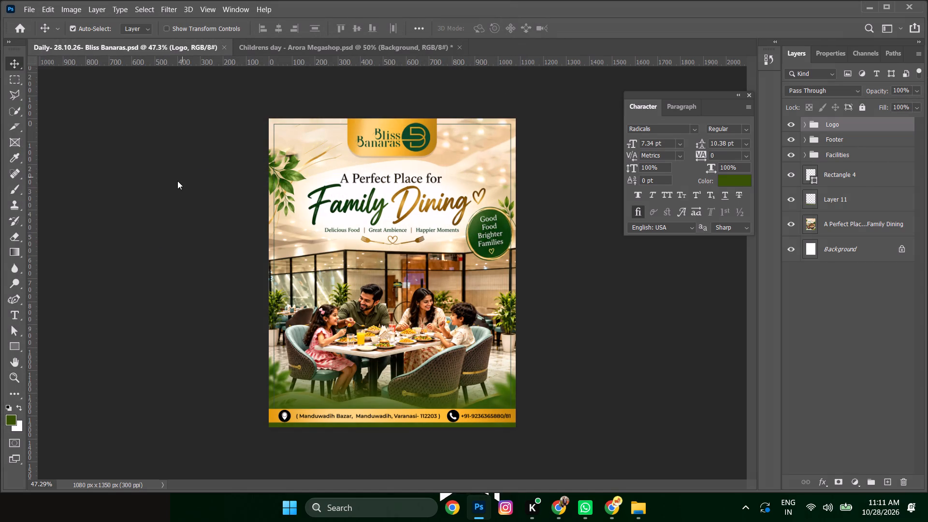
{"action": "scroll", "coordinate": [11, 191], "scroll_direction": "up", "scroll_amount": 5}
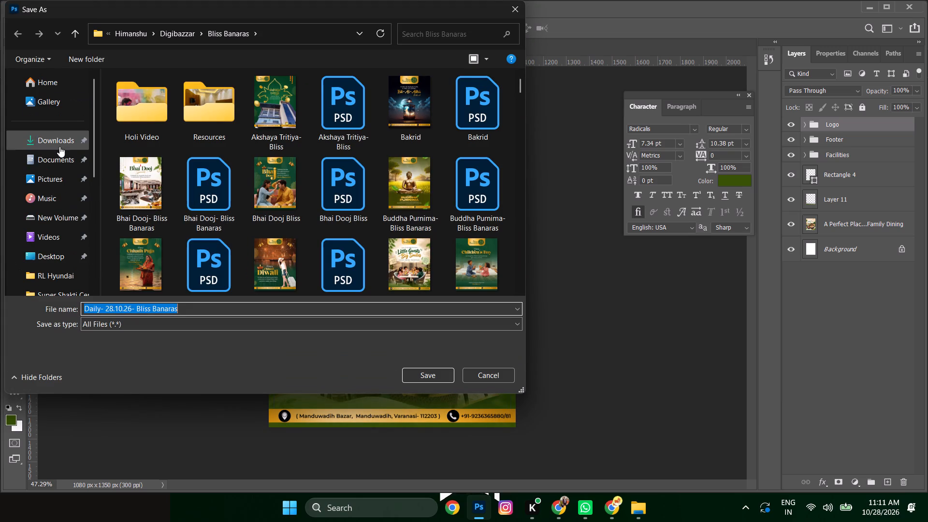
{"action": "left_click", "coordinate": [53, 255]}
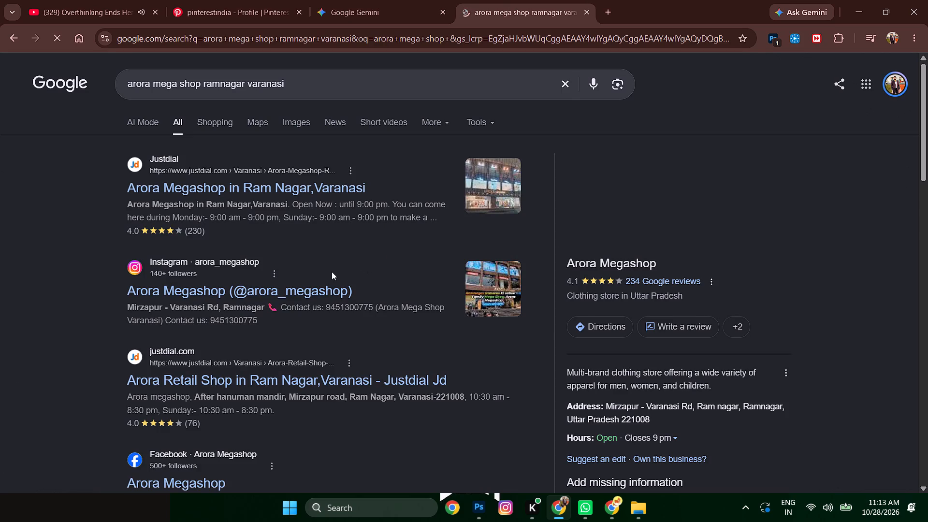
{"action": "left_click", "coordinate": [287, 119]}
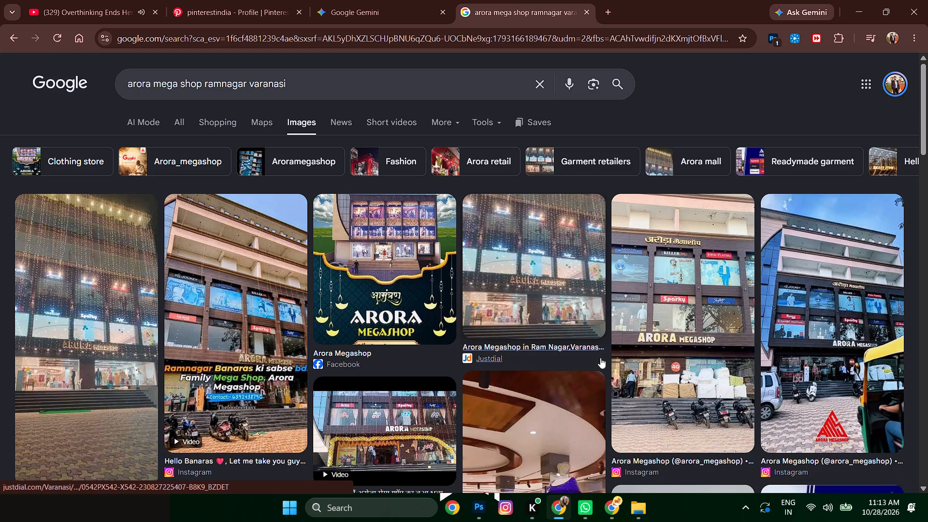
Look through the image results for a usable photo of the Arora Megashop building.
{"action": "scroll", "coordinate": [568, 359], "scroll_direction": "down", "scroll_amount": 3}
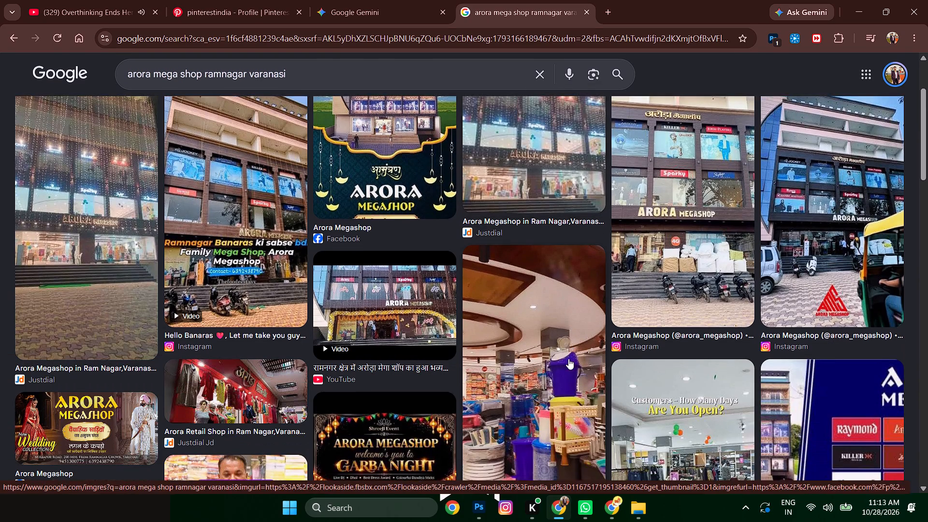
{"action": "scroll", "coordinate": [568, 359], "scroll_direction": "down", "scroll_amount": 10}
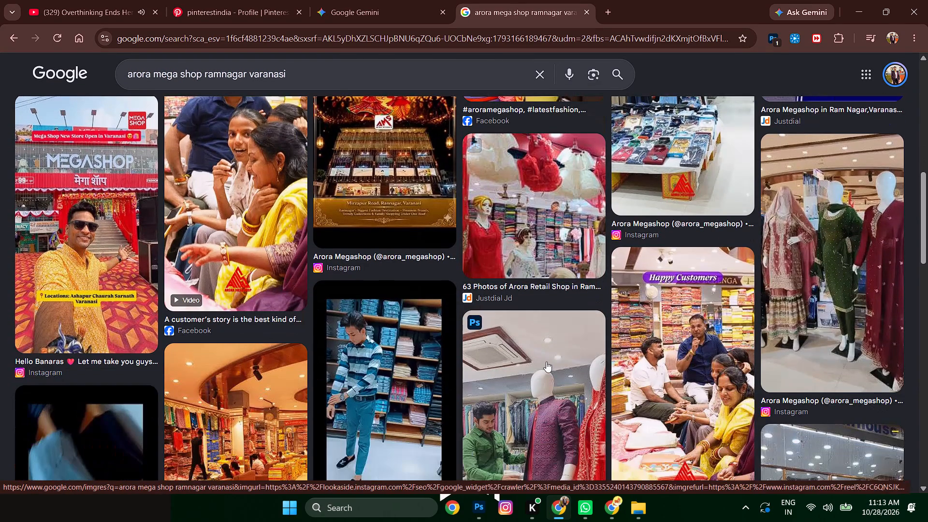
{"action": "scroll", "coordinate": [546, 362], "scroll_direction": "down", "scroll_amount": 5}
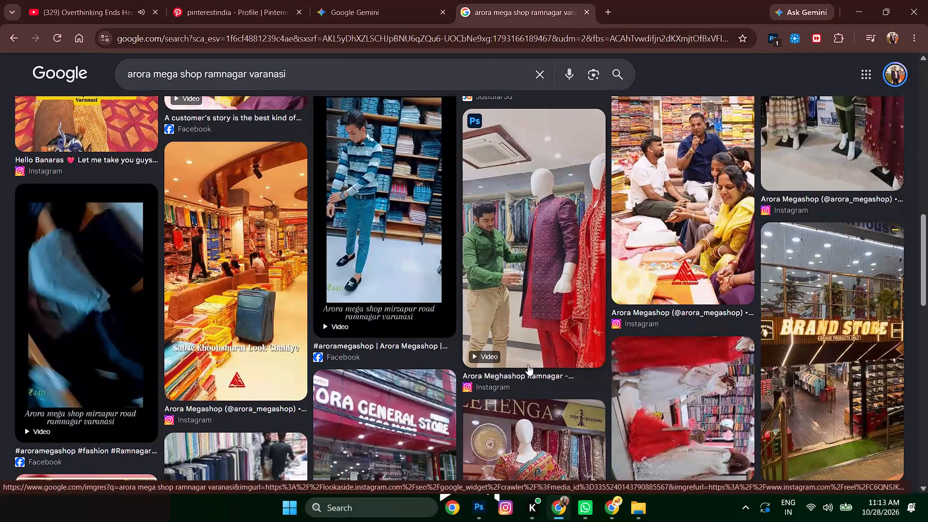
{"action": "scroll", "coordinate": [497, 378], "scroll_direction": "down", "scroll_amount": 6}
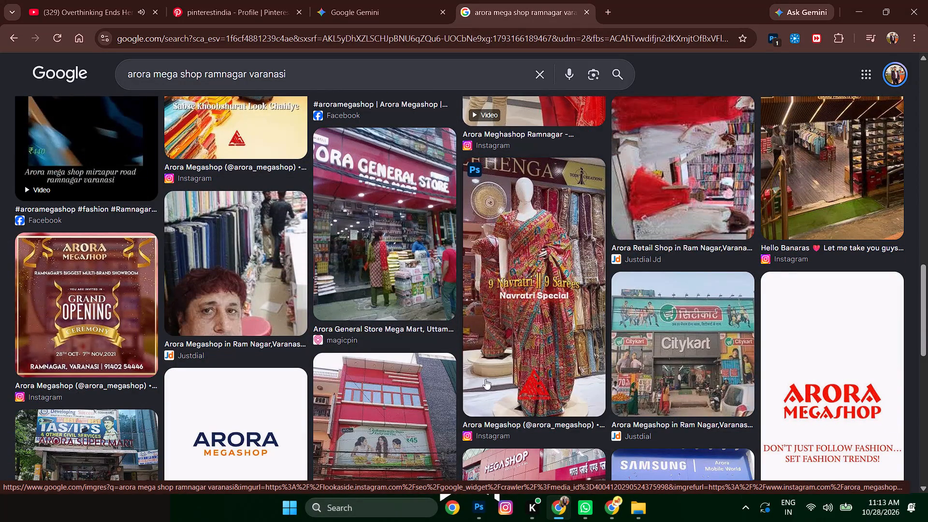
{"action": "scroll", "coordinate": [481, 382], "scroll_direction": "down", "scroll_amount": 9}
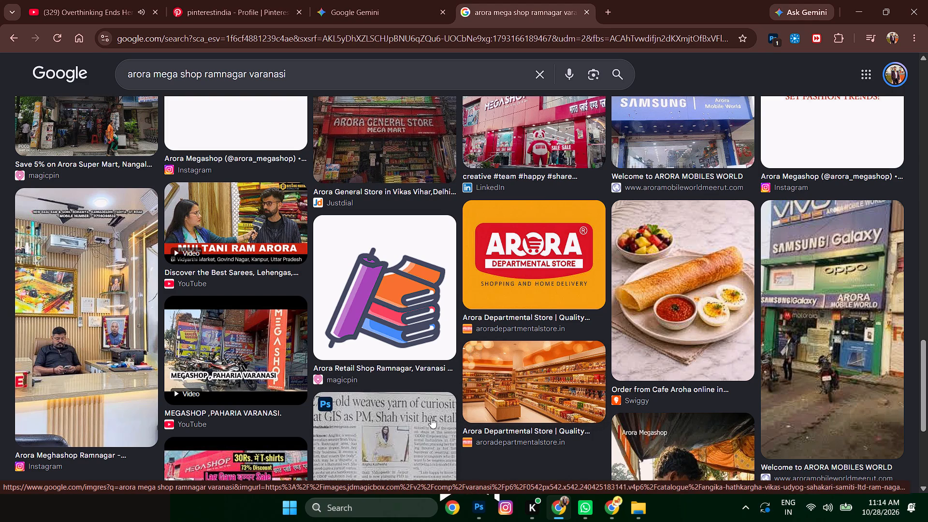
{"action": "scroll", "coordinate": [431, 418], "scroll_direction": "down", "scroll_amount": 5}
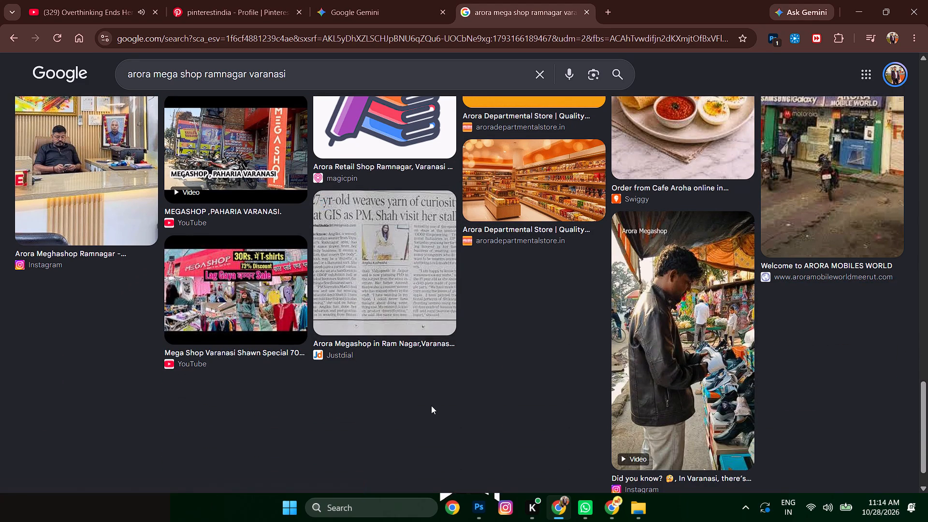
{"action": "scroll", "coordinate": [430, 405], "scroll_direction": "down", "scroll_amount": 5}
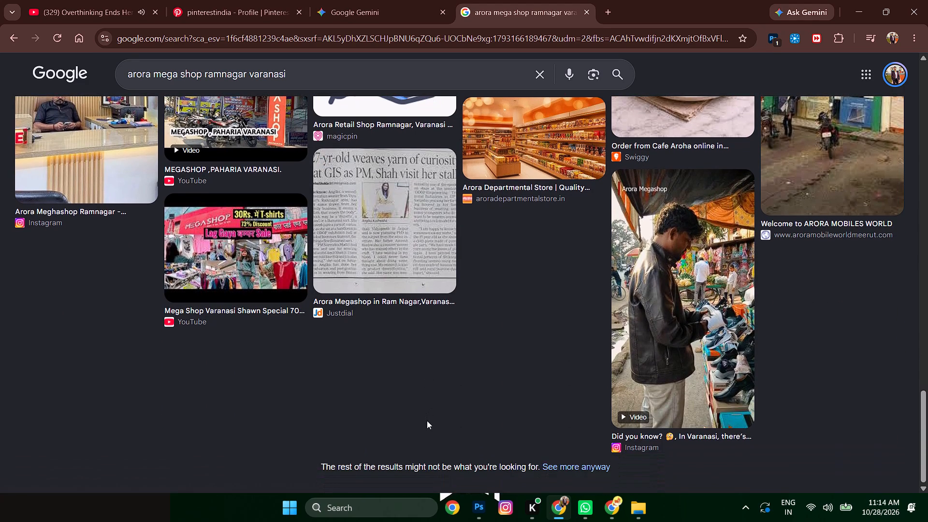
{"action": "scroll", "coordinate": [427, 420], "scroll_direction": "down", "scroll_amount": 6}
{"action": "scroll", "coordinate": [445, 418], "scroll_direction": "up", "scroll_amount": 20}
{"action": "scroll", "coordinate": [462, 406], "scroll_direction": "down", "scroll_amount": 3}
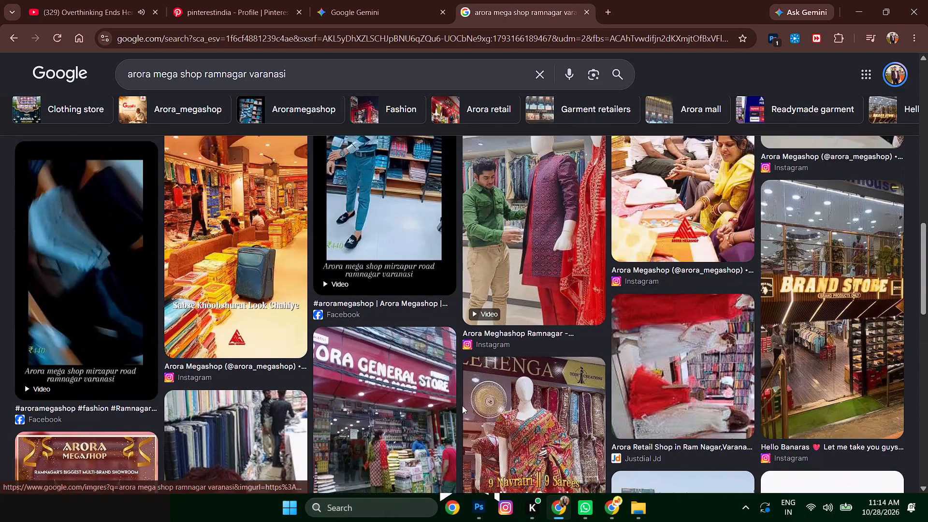
{"action": "scroll", "coordinate": [462, 406], "scroll_direction": "down", "scroll_amount": 2}
{"action": "scroll", "coordinate": [472, 400], "scroll_direction": "up", "scroll_amount": 20}
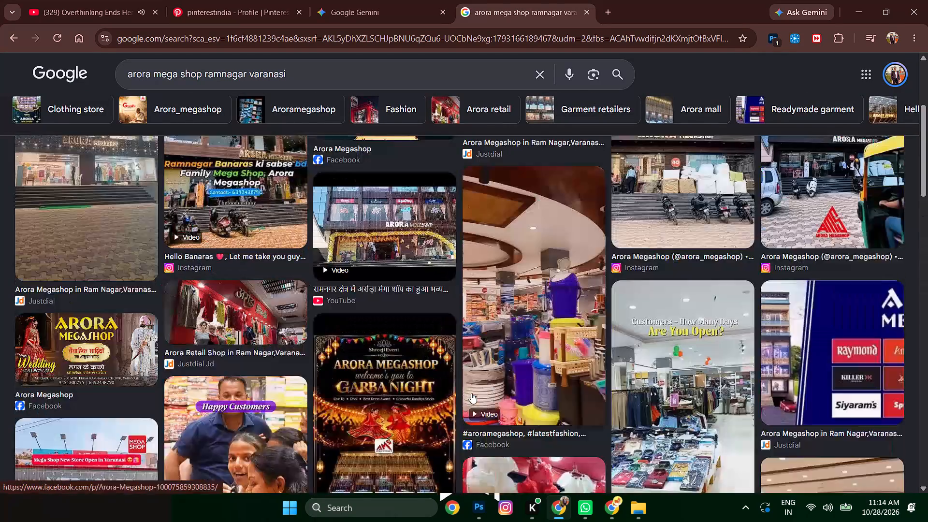
{"action": "scroll", "coordinate": [471, 389], "scroll_direction": "up", "scroll_amount": 5}
Preview the daytime Instagram photo of the Arora Megashop storefront with parked motorcycles, and browse its related images for alternative building shots.
{"action": "left_click", "coordinate": [699, 330]}
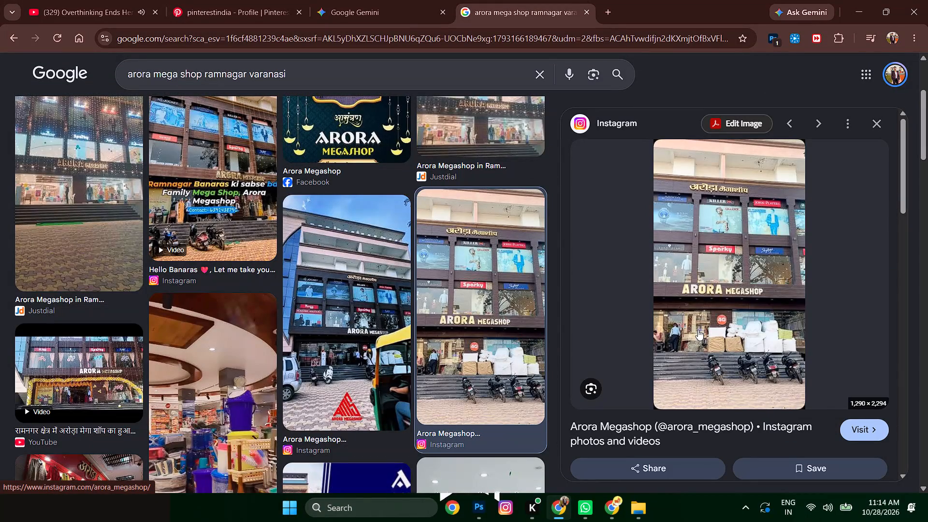
{"action": "scroll", "coordinate": [695, 363], "scroll_direction": "down", "scroll_amount": 6}
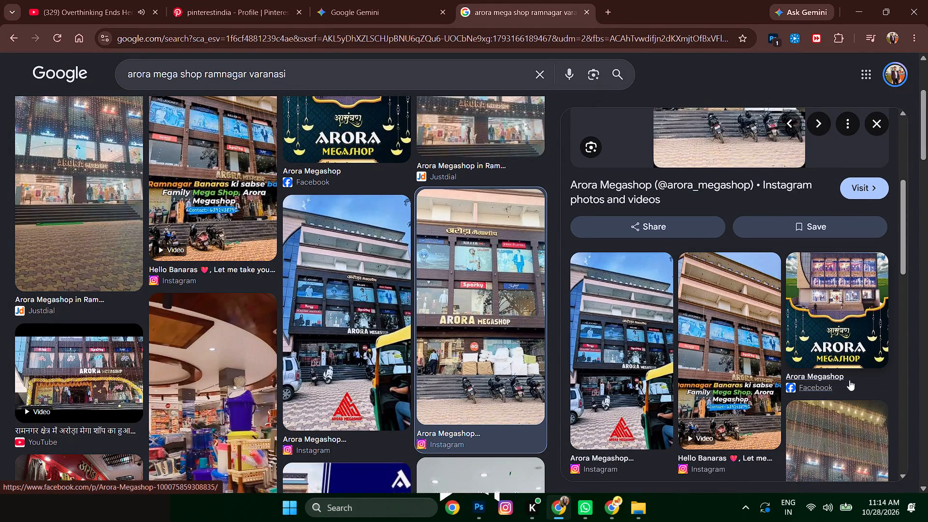
{"action": "scroll", "coordinate": [849, 380], "scroll_direction": "down", "scroll_amount": 5}
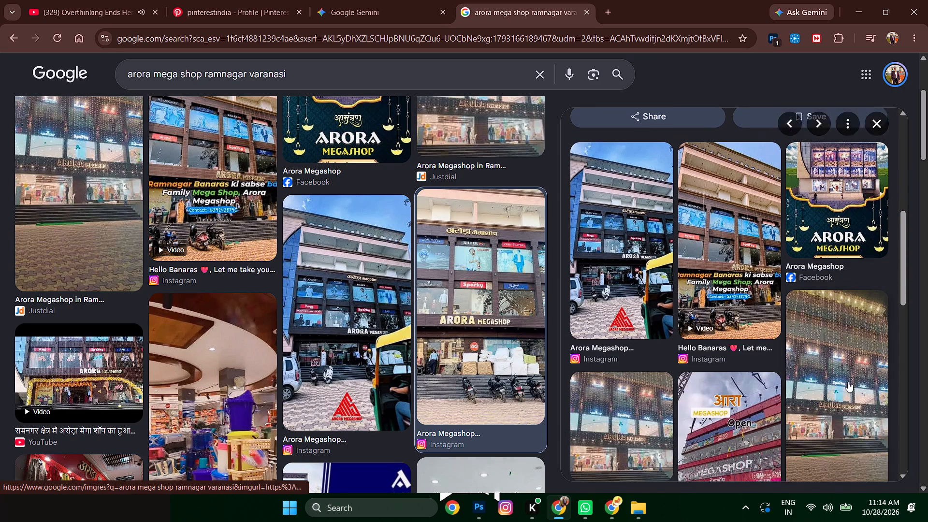
{"action": "scroll", "coordinate": [840, 351], "scroll_direction": "down", "scroll_amount": 5}
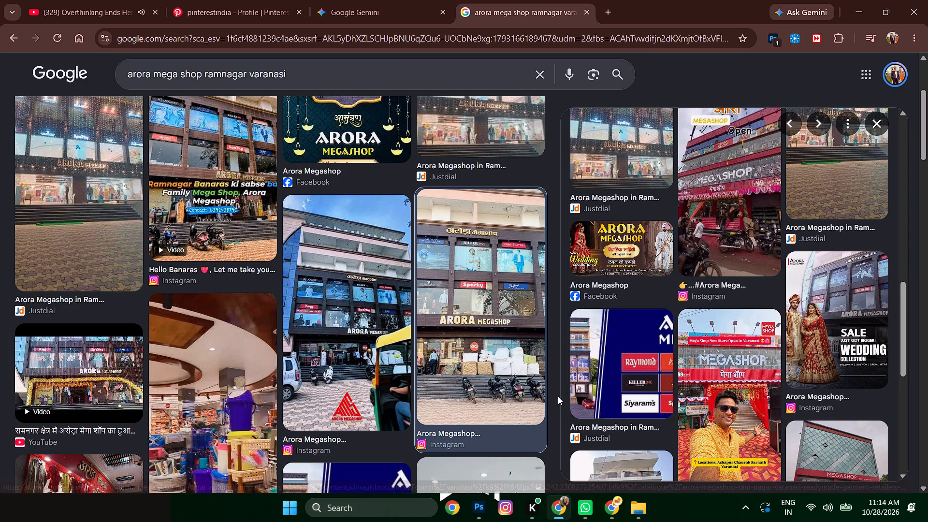
{"action": "scroll", "coordinate": [484, 344], "scroll_direction": "down", "scroll_amount": 5}
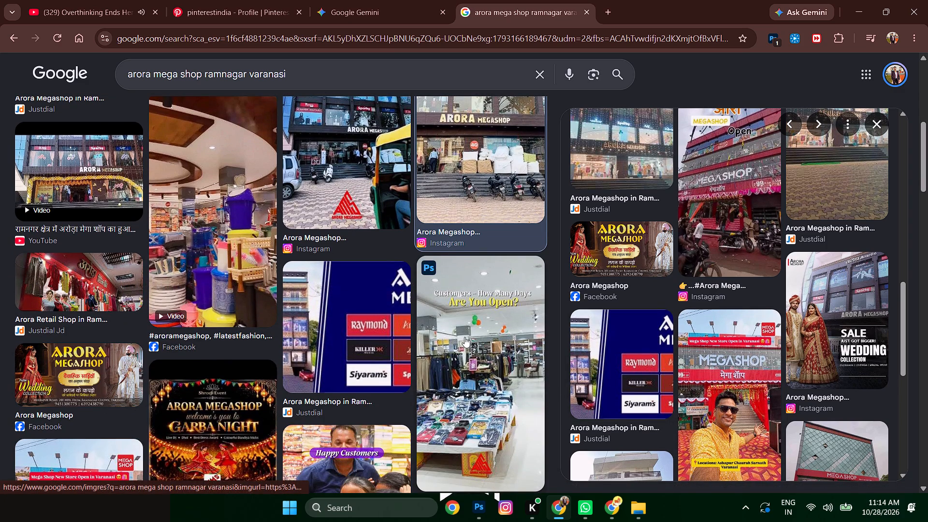
{"action": "scroll", "coordinate": [563, 302], "scroll_direction": "down", "scroll_amount": 5}
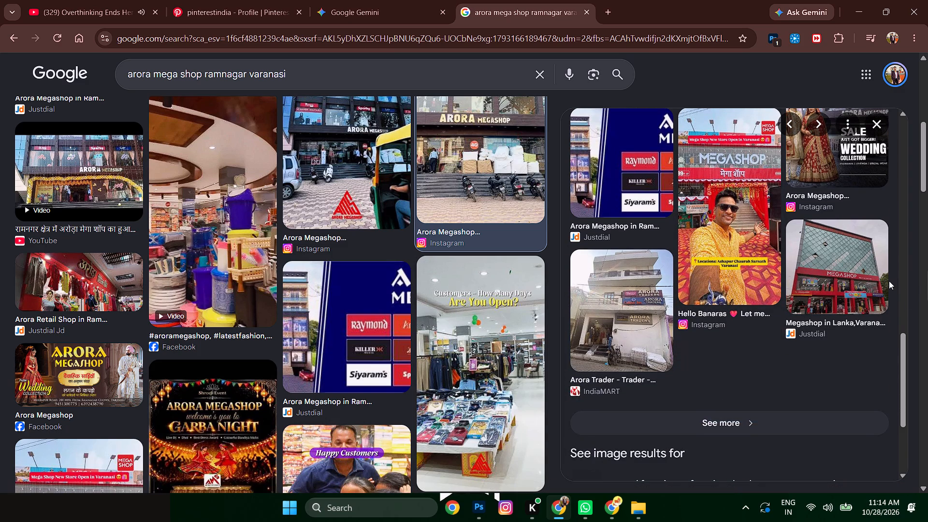
{"action": "scroll", "coordinate": [751, 298], "scroll_direction": "up", "scroll_amount": 6}
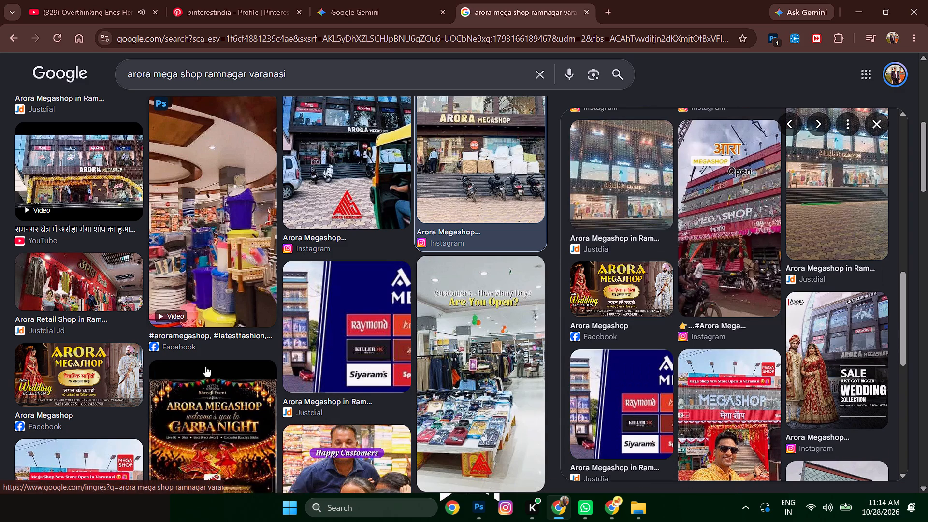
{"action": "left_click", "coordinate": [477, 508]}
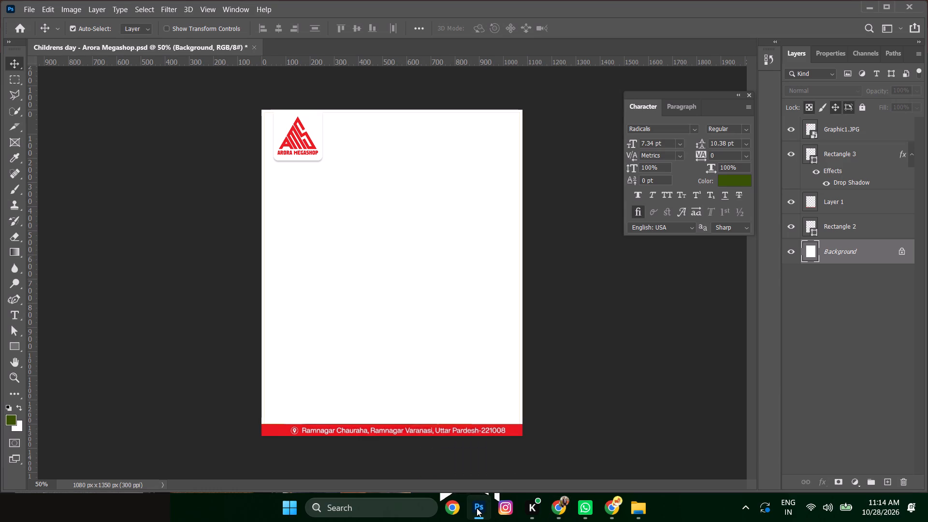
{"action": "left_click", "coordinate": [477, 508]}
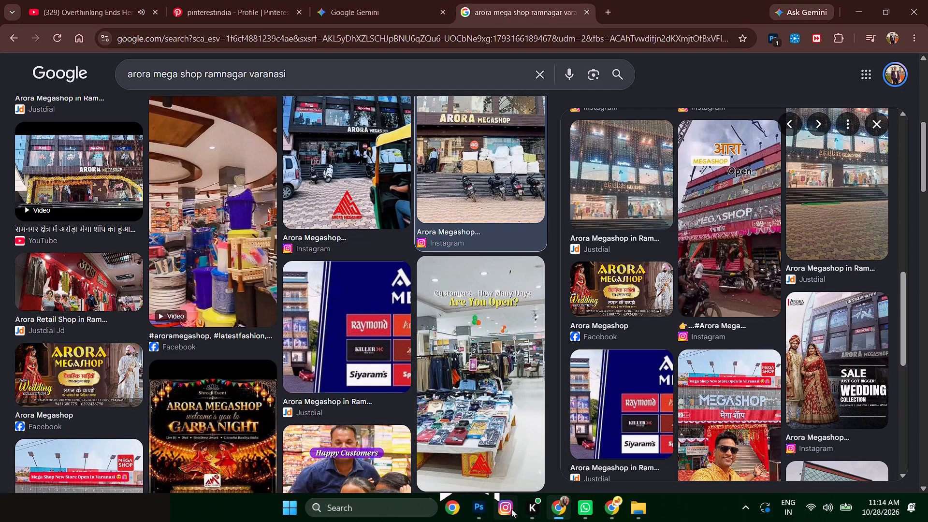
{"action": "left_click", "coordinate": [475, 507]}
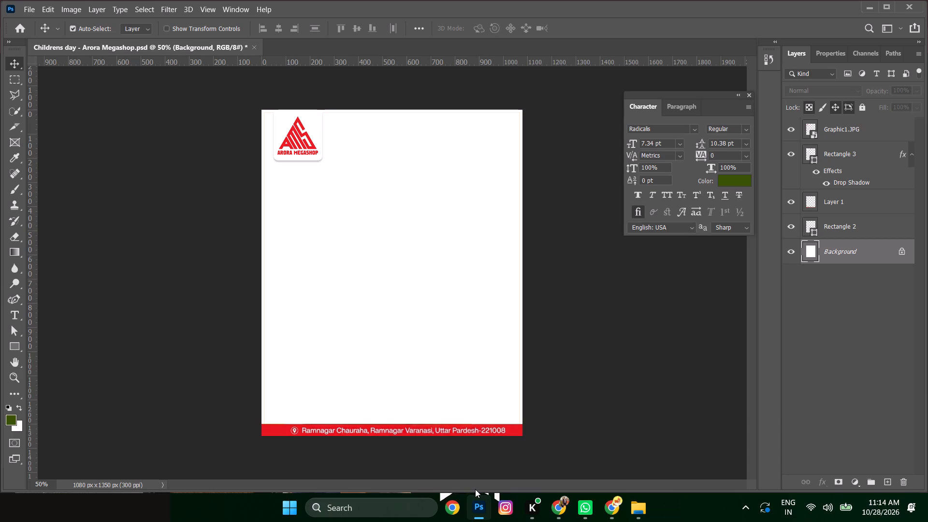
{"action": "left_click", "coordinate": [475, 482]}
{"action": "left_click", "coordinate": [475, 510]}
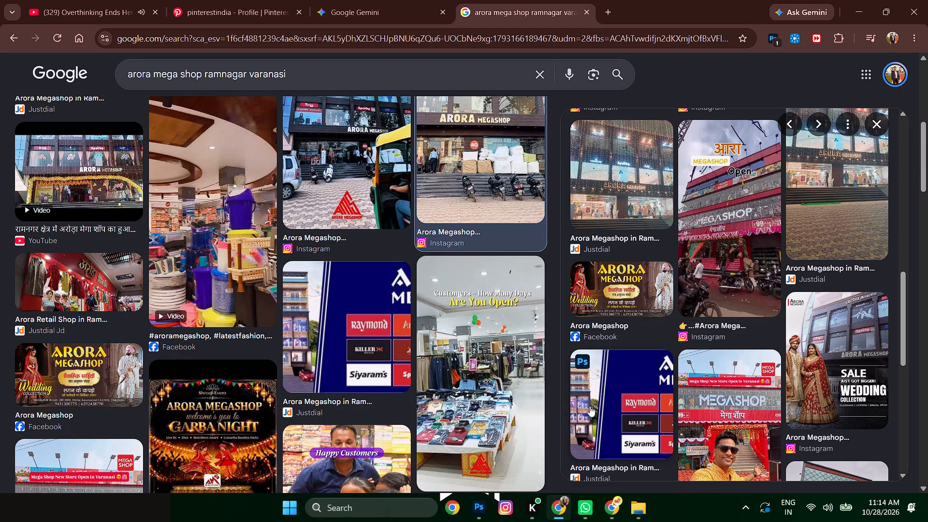
Look further through the Arora Megashop image results for a usable photo of the store building.
{"action": "scroll", "coordinate": [537, 391], "scroll_direction": "down", "scroll_amount": 3}
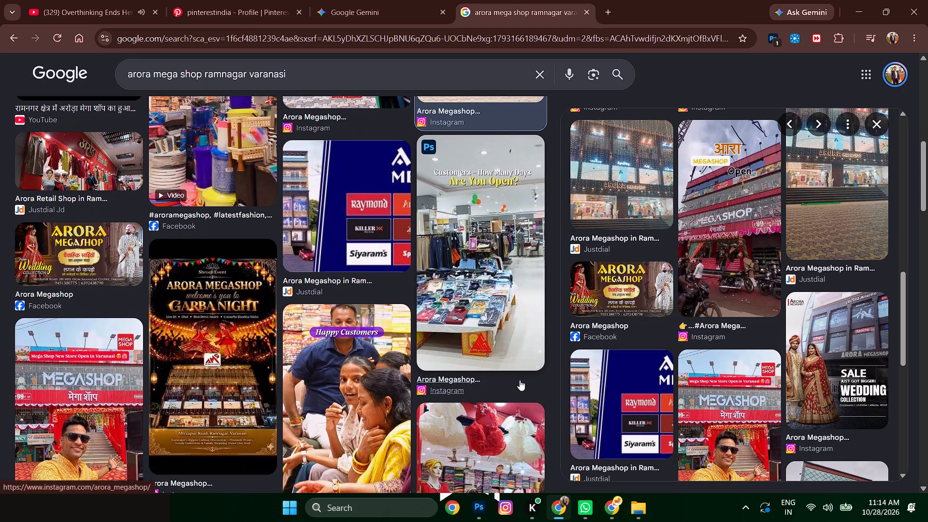
{"action": "scroll", "coordinate": [520, 380], "scroll_direction": "down", "scroll_amount": 8}
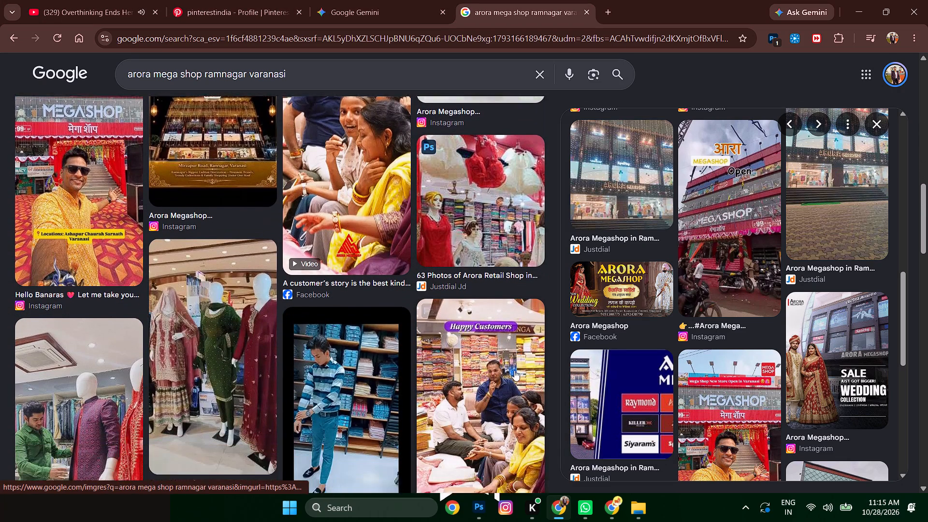
{"action": "scroll", "coordinate": [513, 368], "scroll_direction": "down", "scroll_amount": 5}
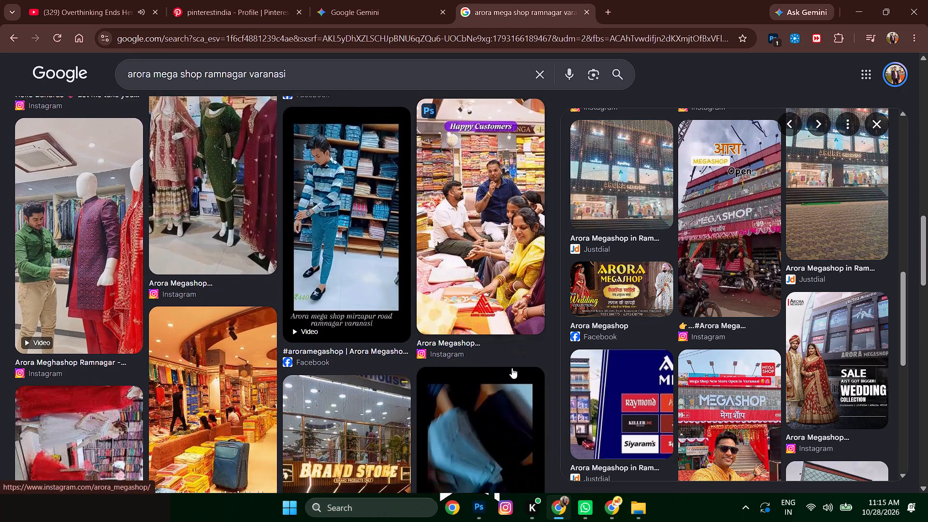
{"action": "scroll", "coordinate": [512, 368], "scroll_direction": "down", "scroll_amount": 6}
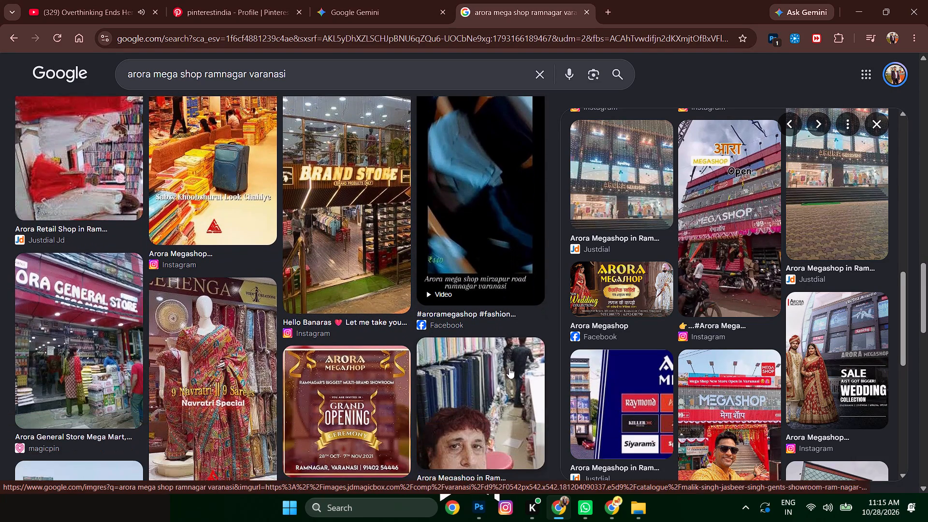
{"action": "scroll", "coordinate": [509, 368], "scroll_direction": "up", "scroll_amount": 15}
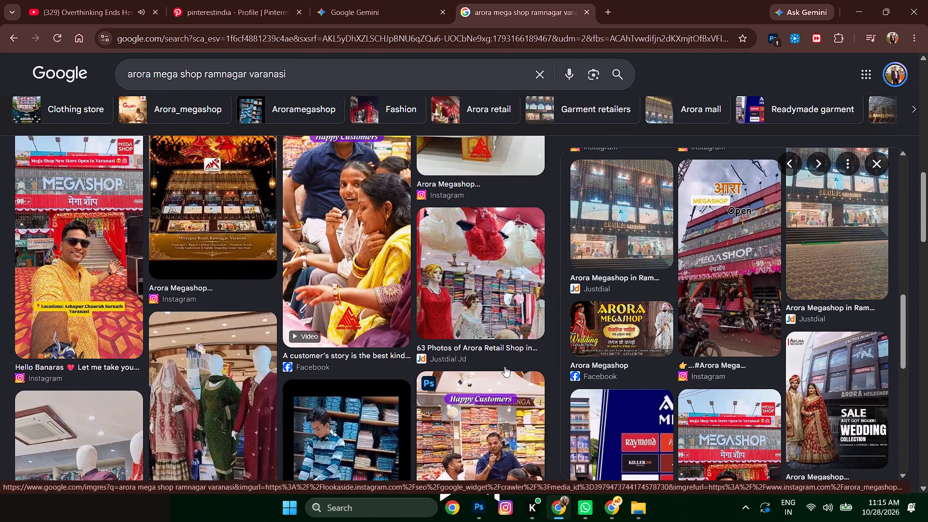
{"action": "scroll", "coordinate": [505, 366], "scroll_direction": "down", "scroll_amount": 4}
{"action": "scroll", "coordinate": [505, 366], "scroll_direction": "up", "scroll_amount": 11}
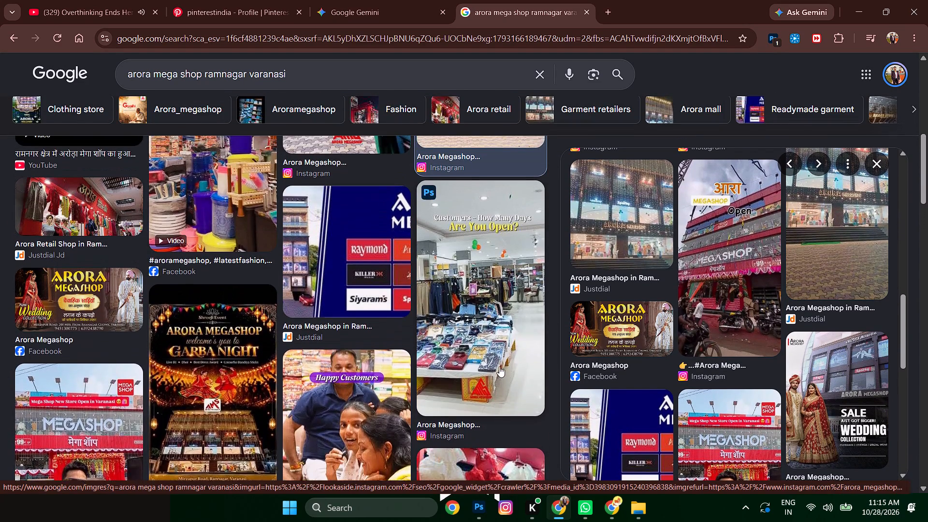
{"action": "scroll", "coordinate": [499, 366], "scroll_direction": "up", "scroll_amount": 6}
{"action": "scroll", "coordinate": [499, 365], "scroll_direction": "down", "scroll_amount": 3}
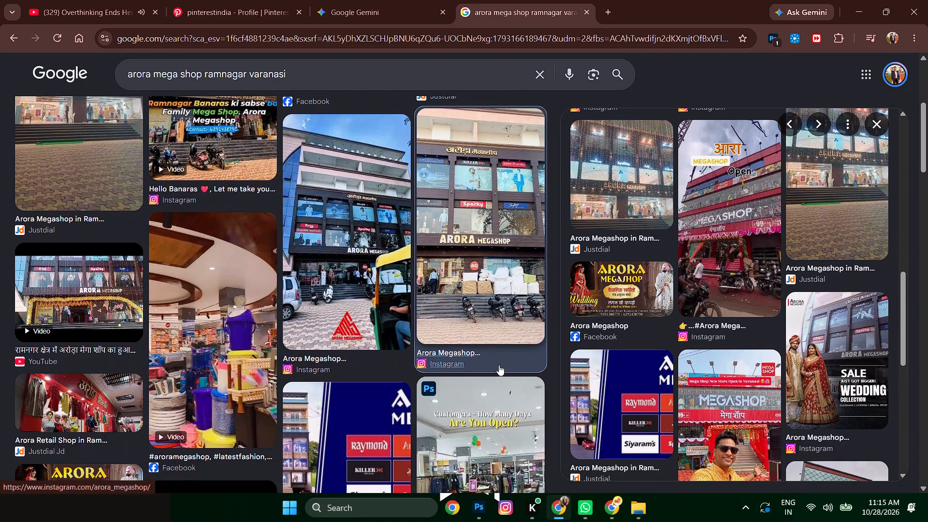
{"action": "scroll", "coordinate": [499, 365], "scroll_direction": "up", "scroll_amount": 11}
{"action": "scroll", "coordinate": [499, 365], "scroll_direction": "down", "scroll_amount": 8}
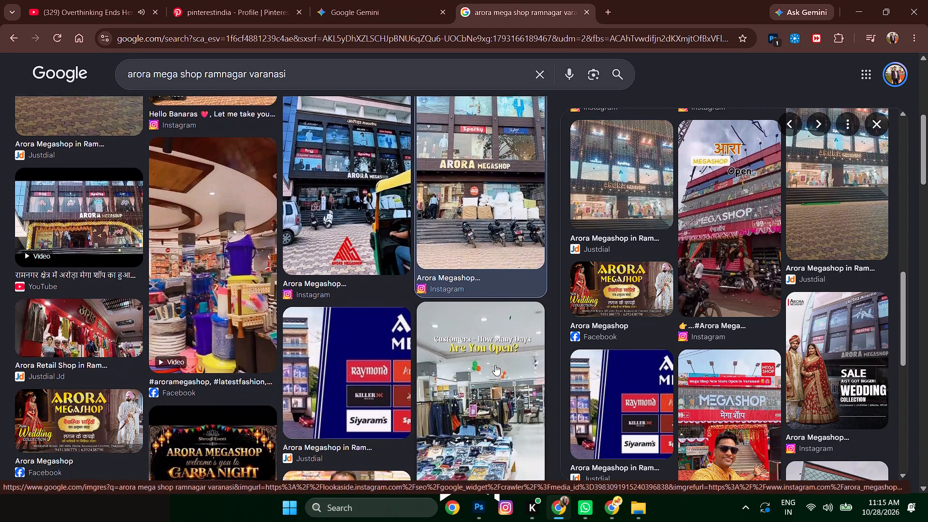
{"action": "scroll", "coordinate": [495, 365], "scroll_direction": "down", "scroll_amount": 9}
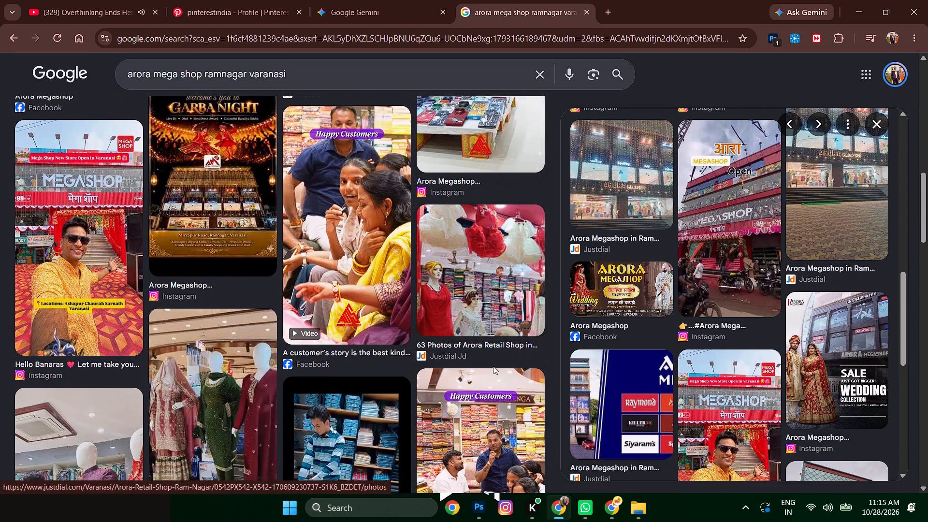
Look further down the Arora Megashop image results for a usable photo of the store building.
{"action": "scroll", "coordinate": [493, 366], "scroll_direction": "down", "scroll_amount": 11}
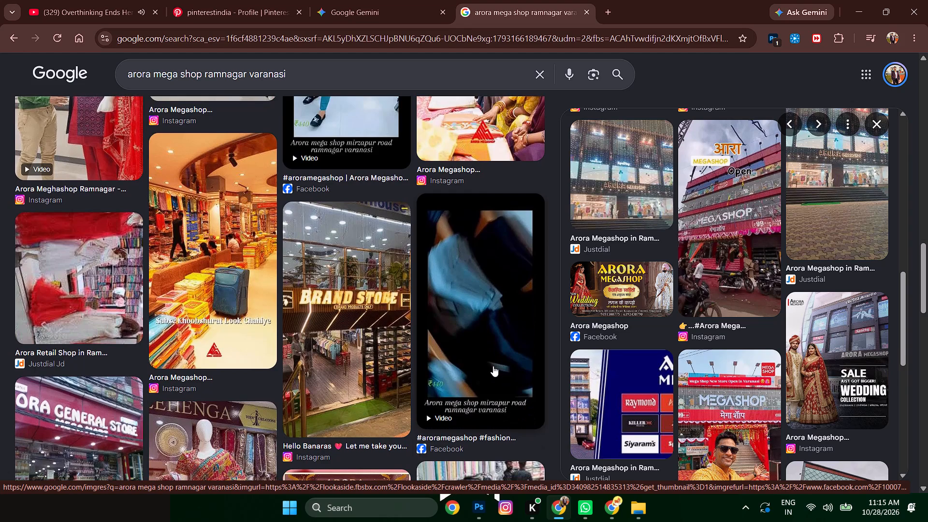
{"action": "scroll", "coordinate": [493, 366], "scroll_direction": "down", "scroll_amount": 4}
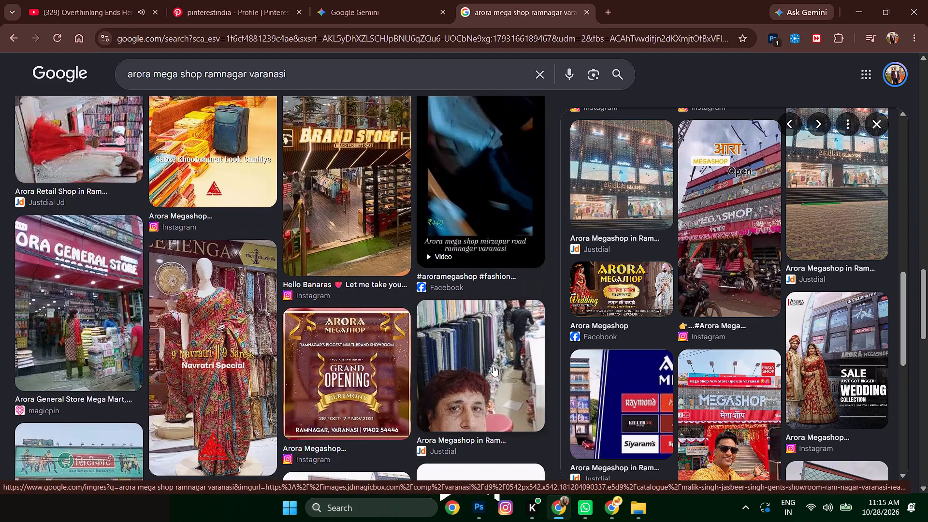
{"action": "scroll", "coordinate": [492, 364], "scroll_direction": "up", "scroll_amount": 12}
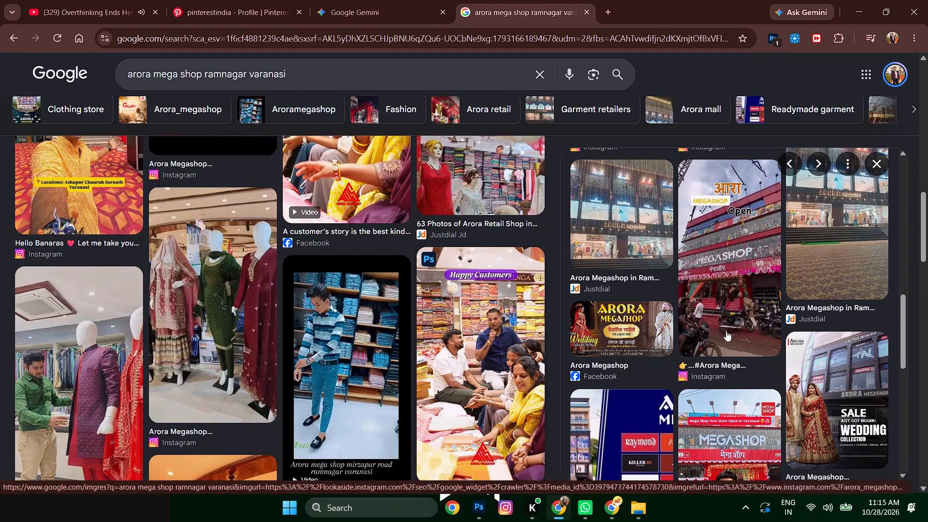
{"action": "left_click", "coordinate": [878, 167]}
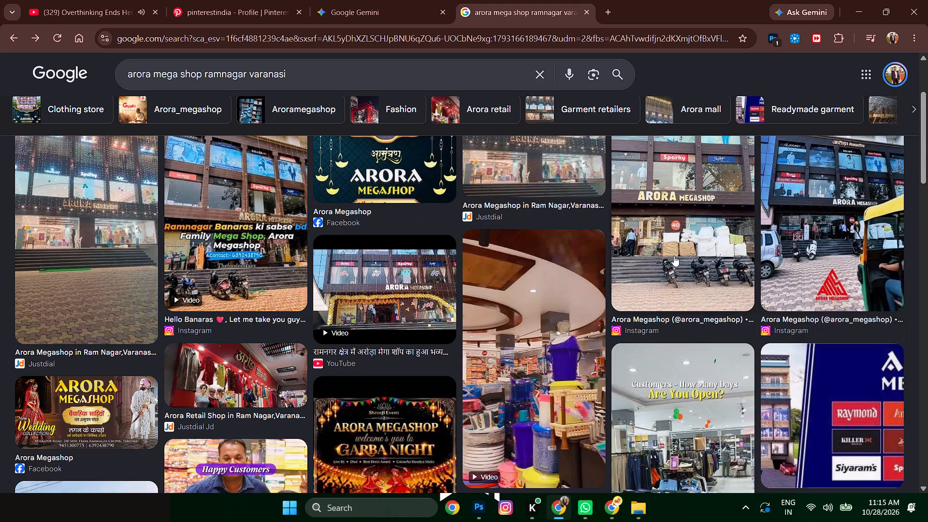
Examine the daytime Arora Megashop storefront photos from Instagram and the images related to them.
{"action": "scroll", "coordinate": [674, 256], "scroll_direction": "up", "scroll_amount": 9}
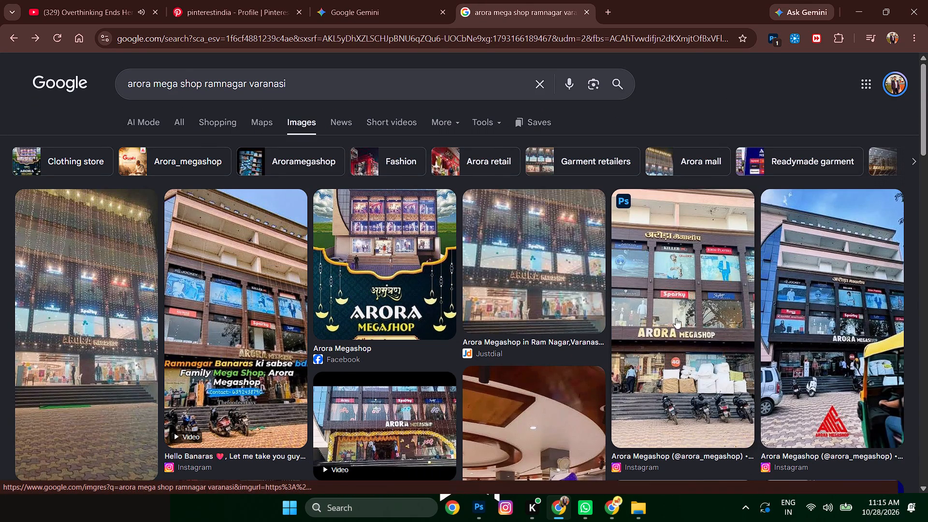
{"action": "left_click", "coordinate": [854, 303]}
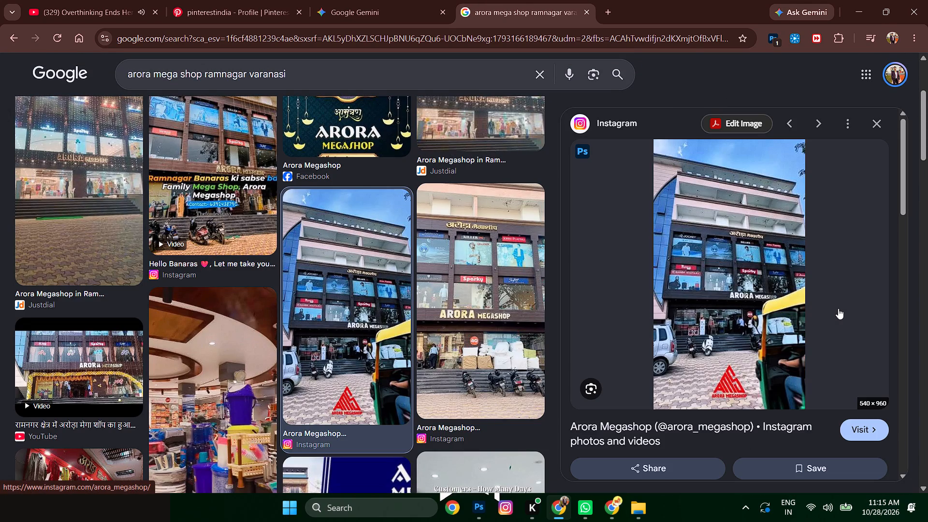
{"action": "scroll", "coordinate": [838, 308], "scroll_direction": "down", "scroll_amount": 6}
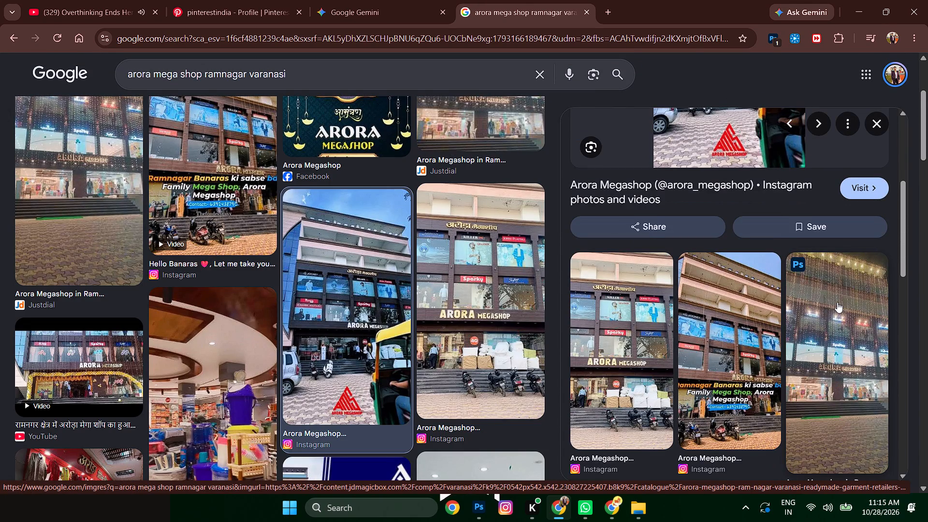
{"action": "scroll", "coordinate": [757, 331], "scroll_direction": "down", "scroll_amount": 7}
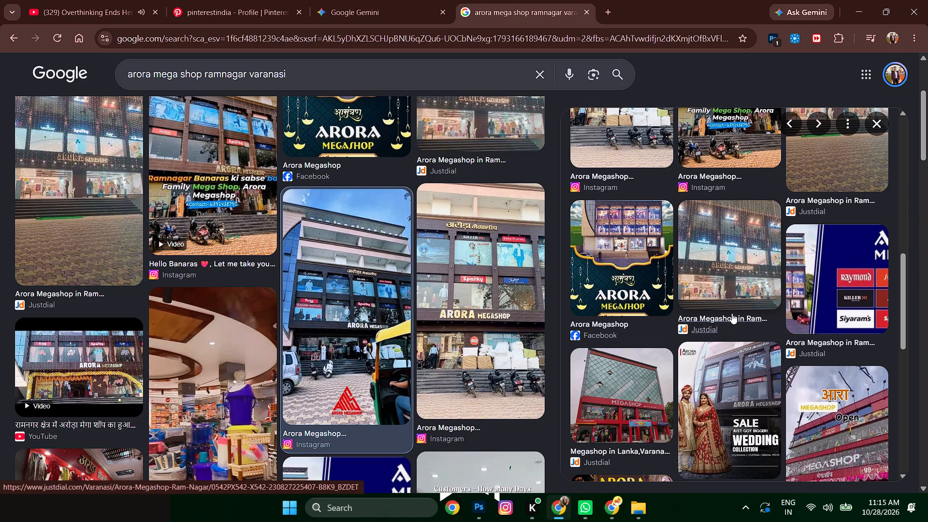
{"action": "scroll", "coordinate": [732, 313], "scroll_direction": "up", "scroll_amount": 7}
{"action": "left_click", "coordinate": [641, 336]}
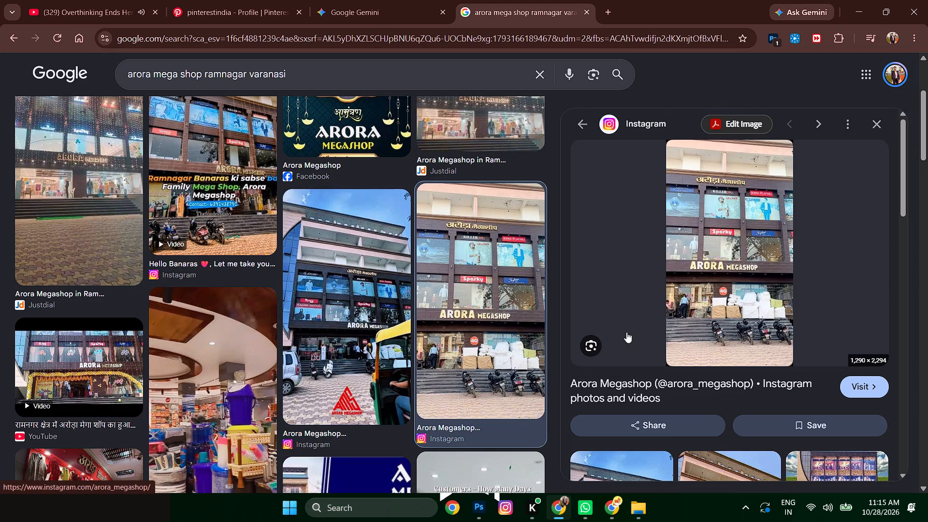
{"action": "scroll", "coordinate": [626, 331], "scroll_direction": "down", "scroll_amount": 5}
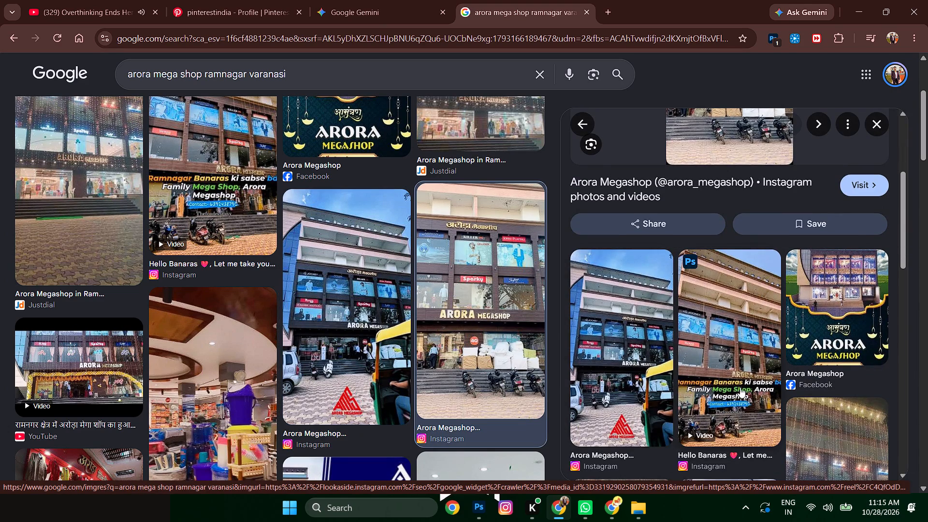
{"action": "left_click", "coordinate": [719, 354]}
{"action": "scroll", "coordinate": [715, 352], "scroll_direction": "down", "scroll_amount": 5}
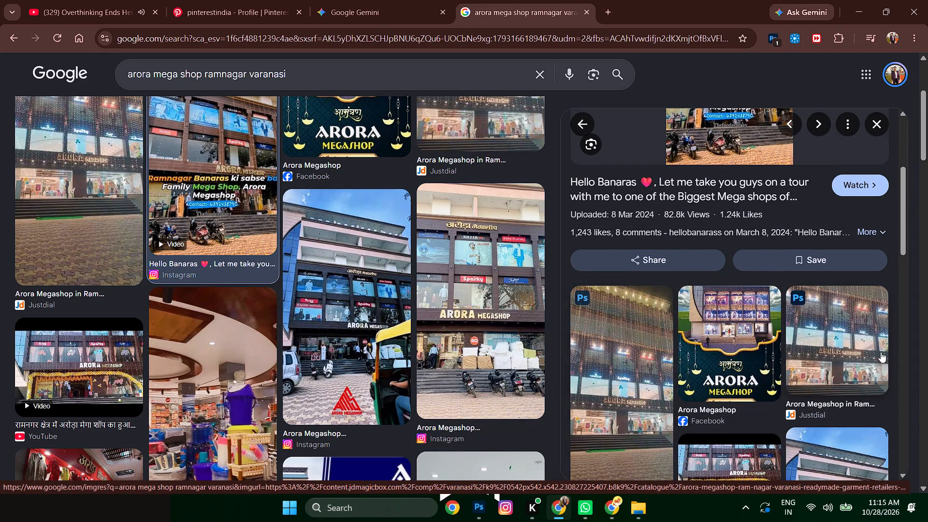
{"action": "scroll", "coordinate": [855, 348], "scroll_direction": "down", "scroll_amount": 7}
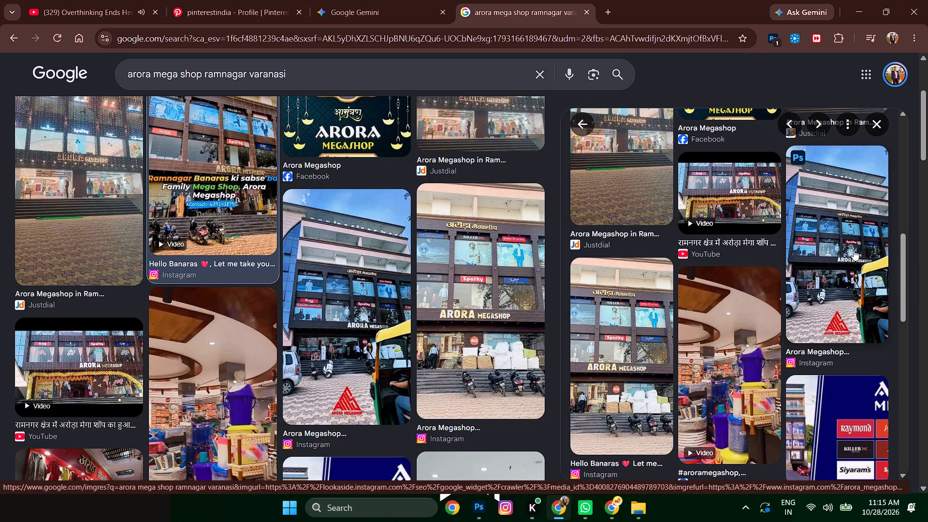
{"action": "scroll", "coordinate": [854, 250], "scroll_direction": "down", "scroll_amount": 8}
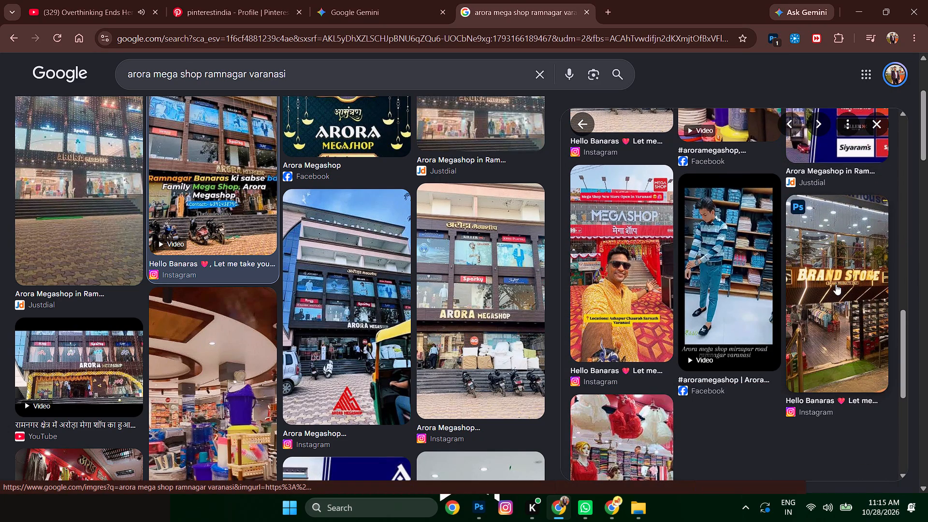
{"action": "scroll", "coordinate": [702, 308], "scroll_direction": "down", "scroll_amount": 5}
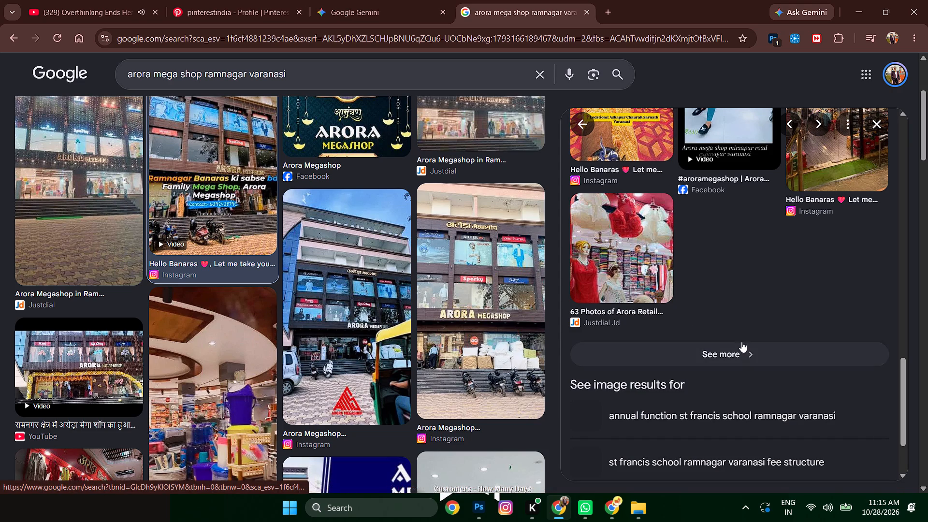
Compare the Instagram, Justdial and YouTube photos of the Arora Megashop building and check their related images.
{"action": "left_click", "coordinate": [453, 335]}
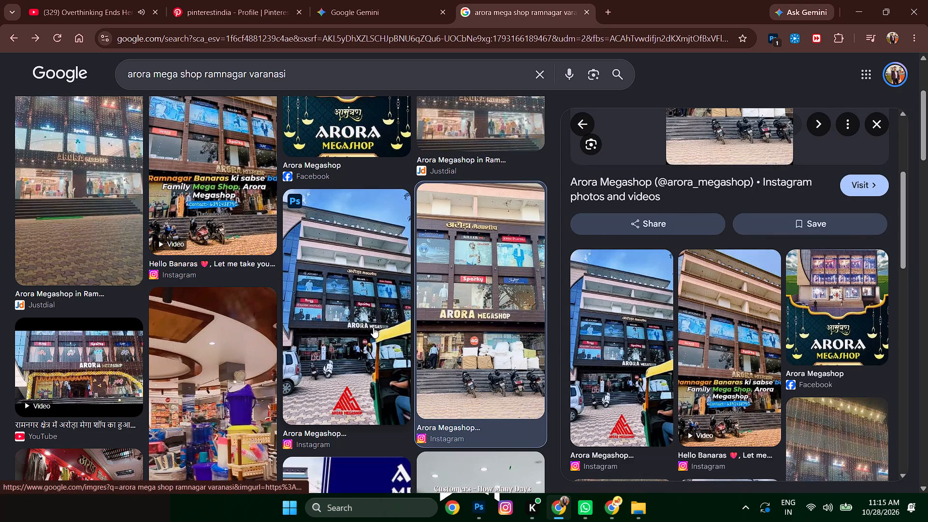
{"action": "left_click", "coordinate": [346, 314]}
{"action": "scroll", "coordinate": [405, 297], "scroll_direction": "down", "scroll_amount": 5}
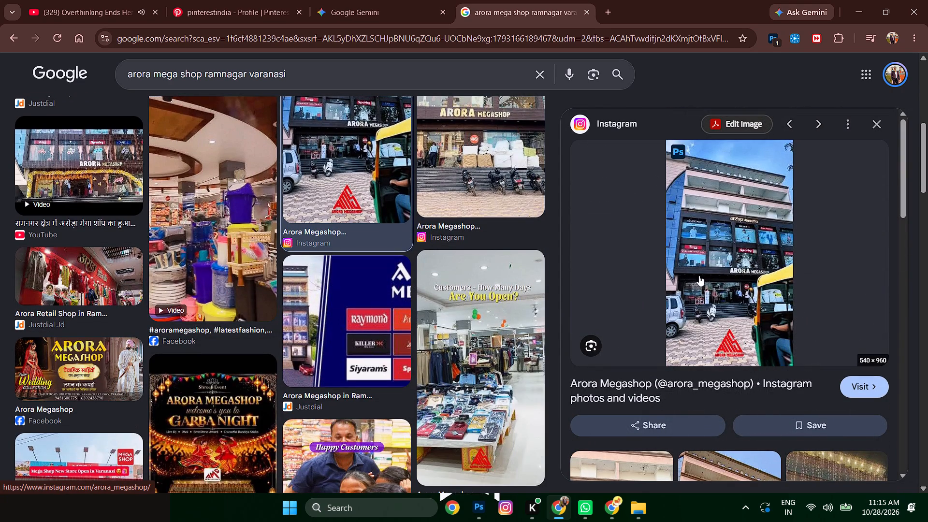
{"action": "scroll", "coordinate": [751, 390], "scroll_direction": "down", "scroll_amount": 4}
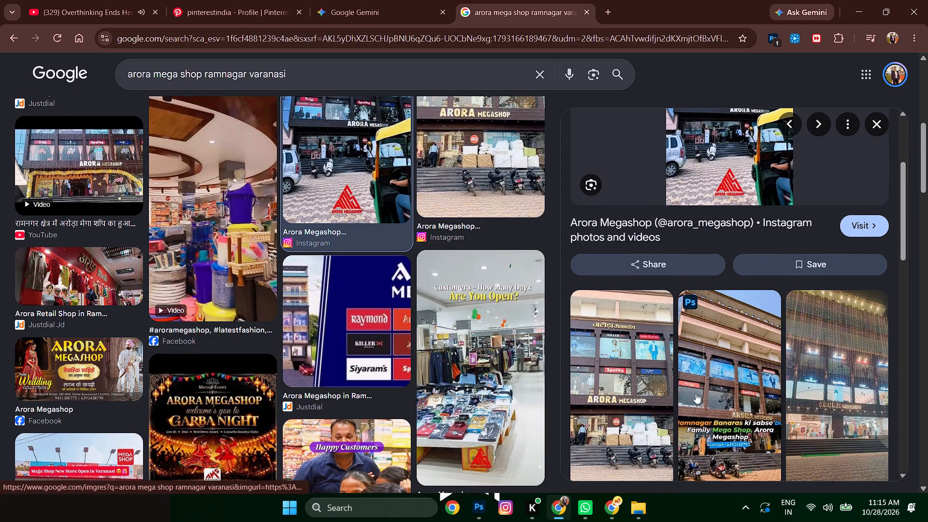
{"action": "scroll", "coordinate": [844, 369], "scroll_direction": "down", "scroll_amount": 4}
{"action": "left_click", "coordinate": [859, 247]}
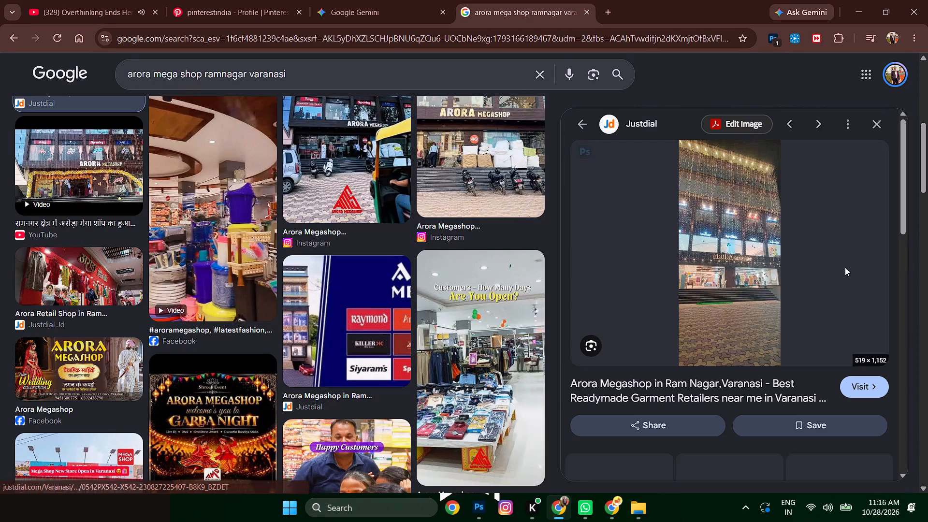
{"action": "scroll", "coordinate": [803, 327], "scroll_direction": "down", "scroll_amount": 5}
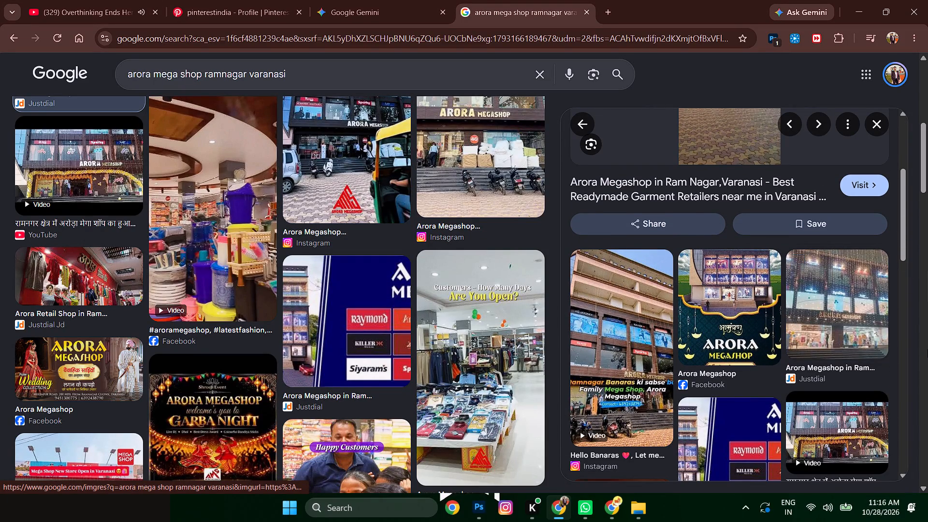
{"action": "scroll", "coordinate": [927, 348], "scroll_direction": "down", "scroll_amount": 3}
{"action": "left_click", "coordinate": [841, 434]}
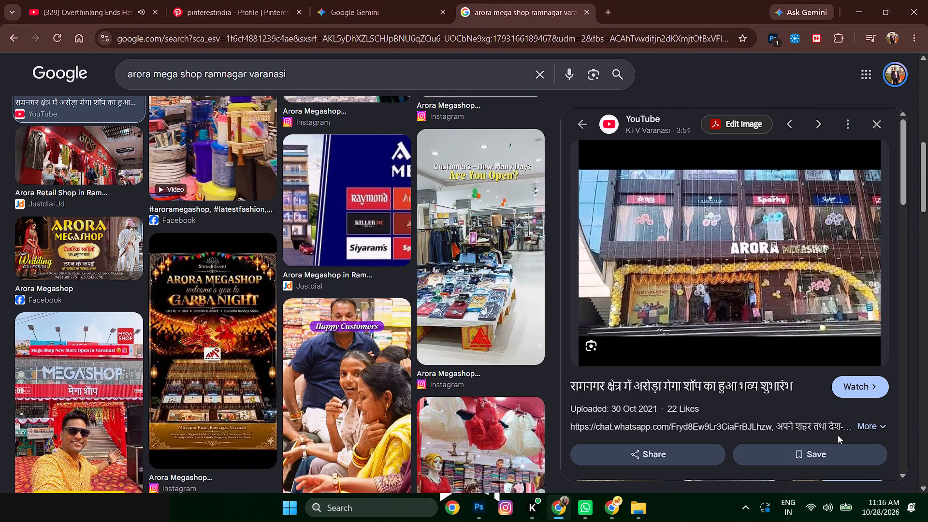
{"action": "scroll", "coordinate": [838, 435], "scroll_direction": "down", "scroll_amount": 6}
{"action": "scroll", "coordinate": [878, 375], "scroll_direction": "down", "scroll_amount": 5}
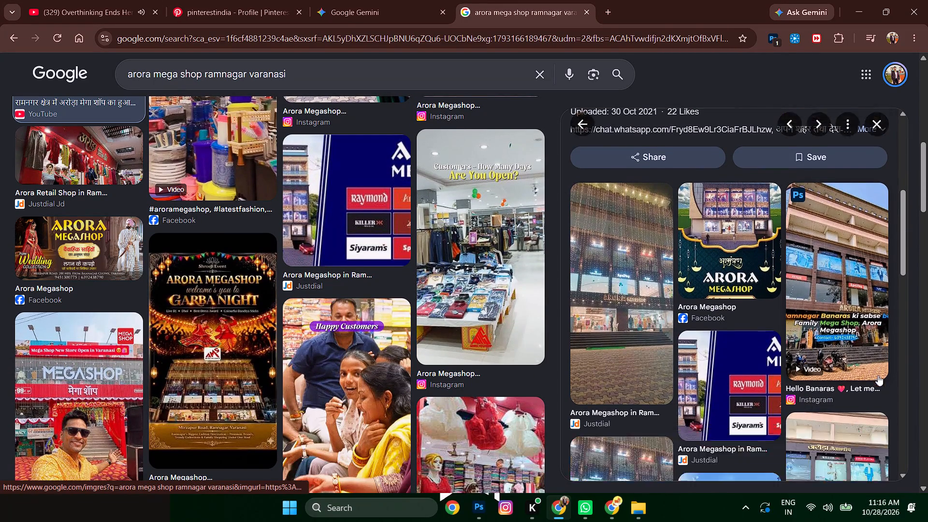
{"action": "scroll", "coordinate": [824, 398], "scroll_direction": "down", "scroll_amount": 3}
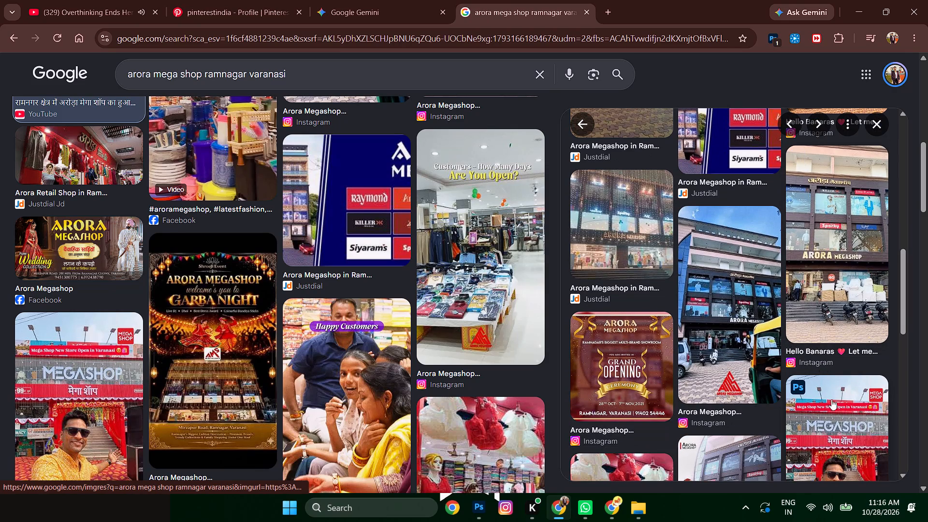
{"action": "scroll", "coordinate": [821, 390], "scroll_direction": "down", "scroll_amount": 5}
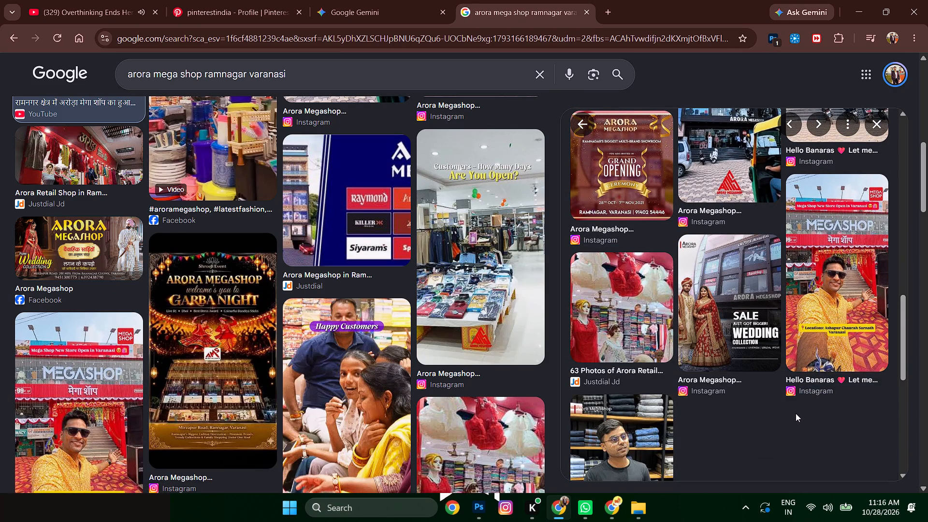
View the Grand Opening Ceremony poster and the Hello Banaras reel image with their related results, leaving the image preview closed.
{"action": "left_click", "coordinate": [637, 187]}
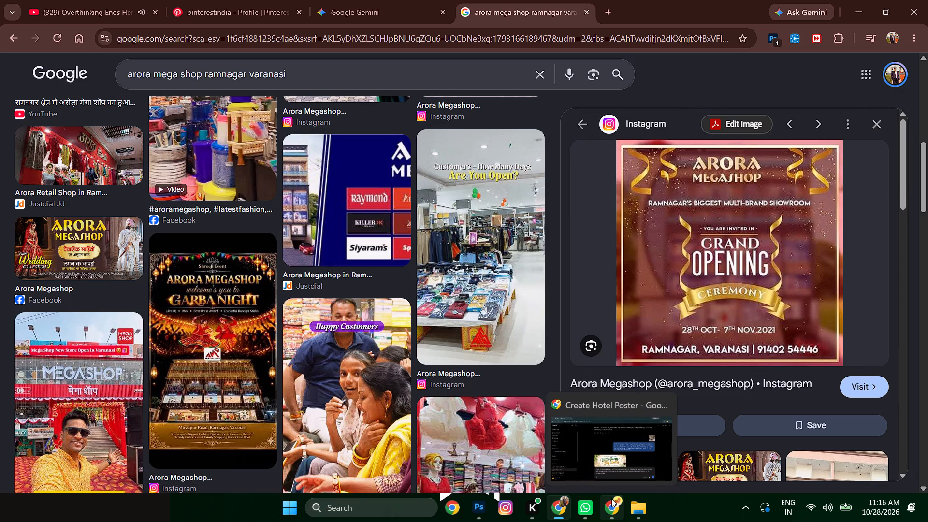
{"action": "scroll", "coordinate": [734, 441], "scroll_direction": "down", "scroll_amount": 5}
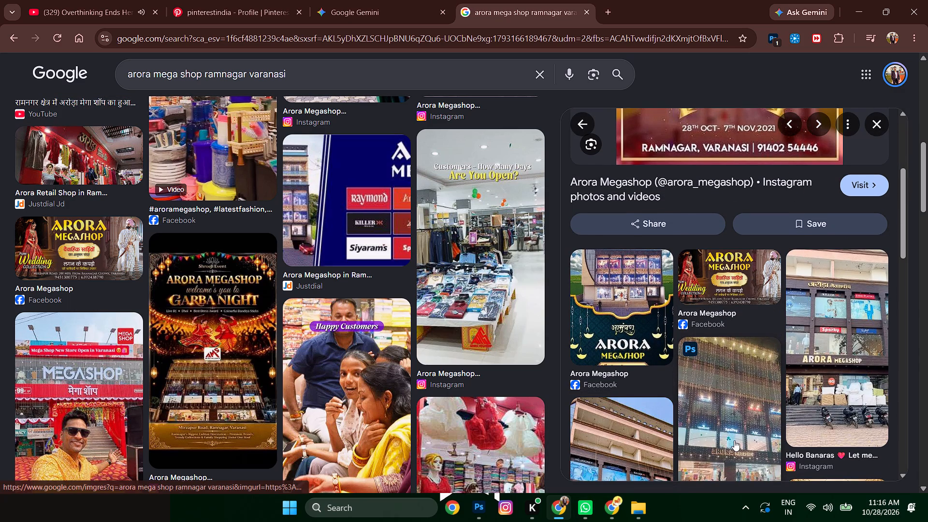
{"action": "scroll", "coordinate": [736, 477], "scroll_direction": "down", "scroll_amount": 7}
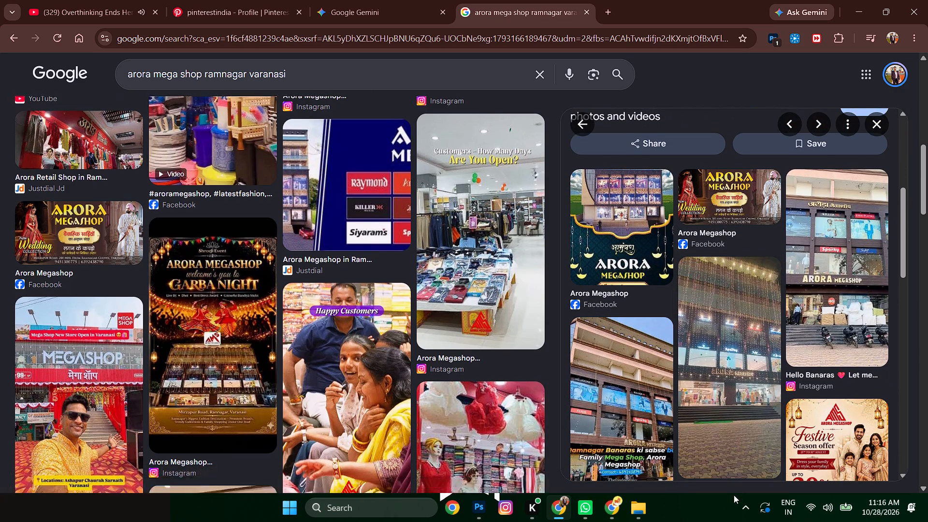
{"action": "left_click", "coordinate": [623, 387]}
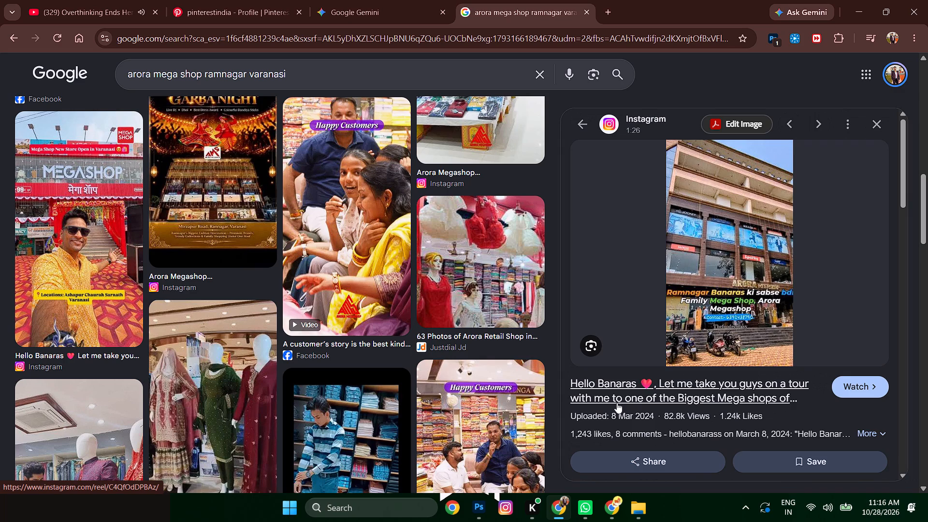
{"action": "scroll", "coordinate": [616, 429], "scroll_direction": "down", "scroll_amount": 6}
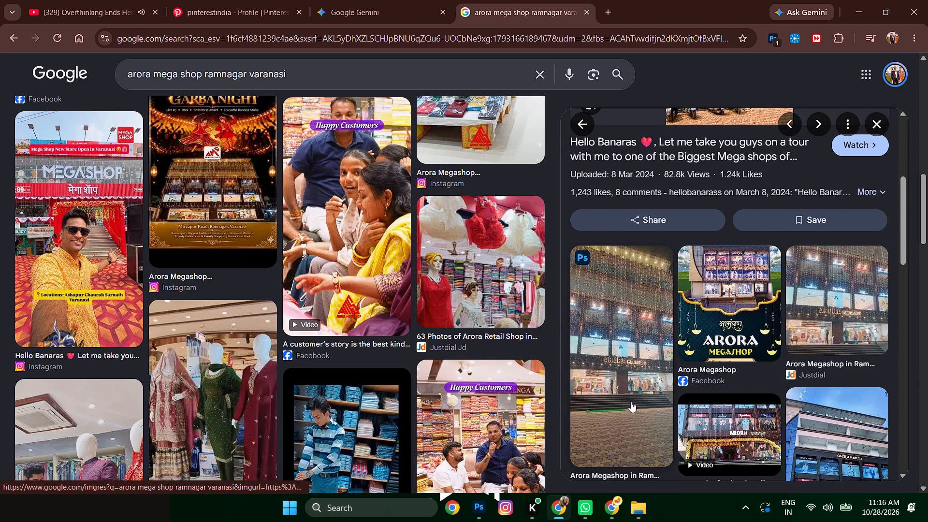
{"action": "left_click", "coordinate": [873, 125]}
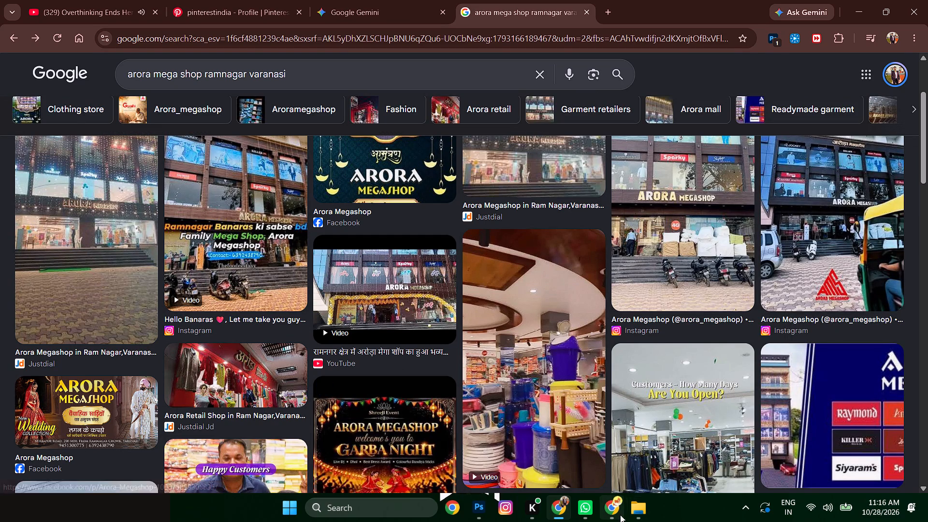
Switch to File Explorer and bring up the Arora Megashop folder under Digibazzar.
{"action": "left_click", "coordinate": [635, 509]}
{"action": "left_click", "coordinate": [582, 444]}
{"action": "left_click", "coordinate": [417, 369]}
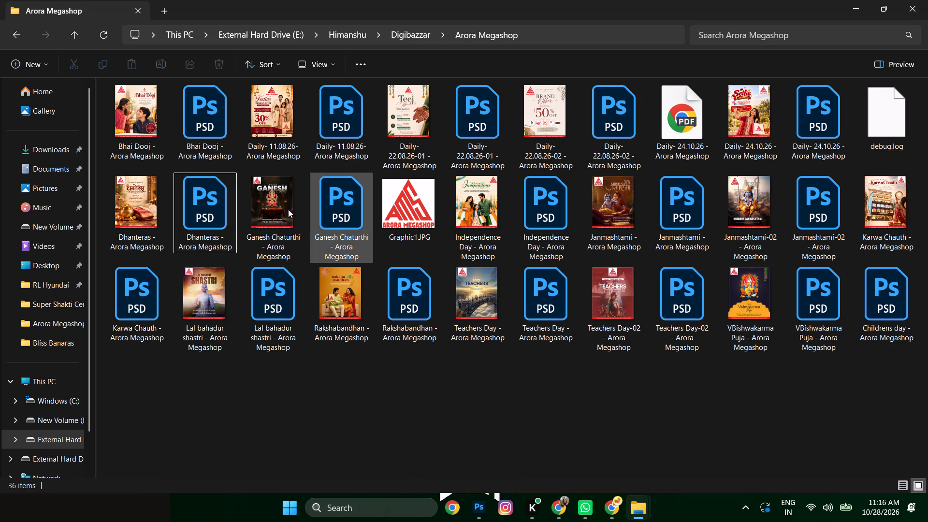
{"action": "double_click", "coordinate": [880, 188]}
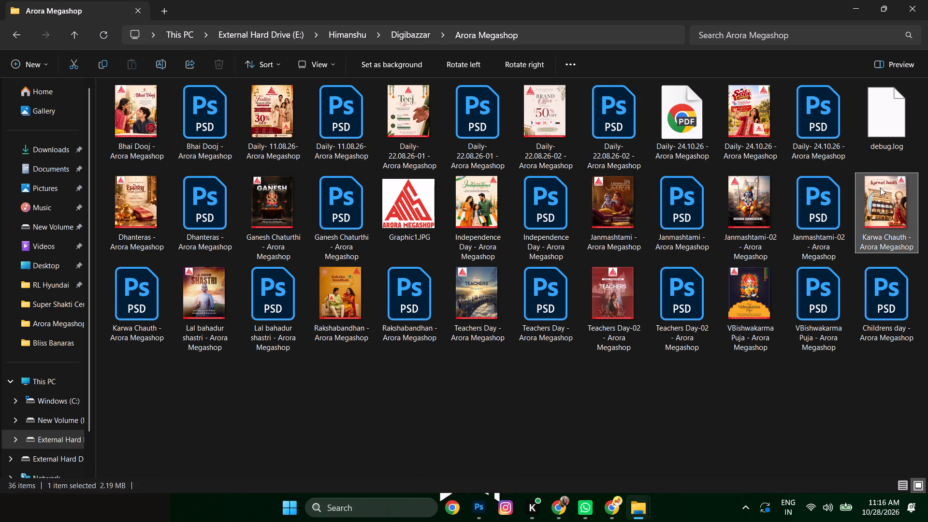
{"action": "scroll", "coordinate": [424, 329], "scroll_direction": "up", "scroll_amount": 1}
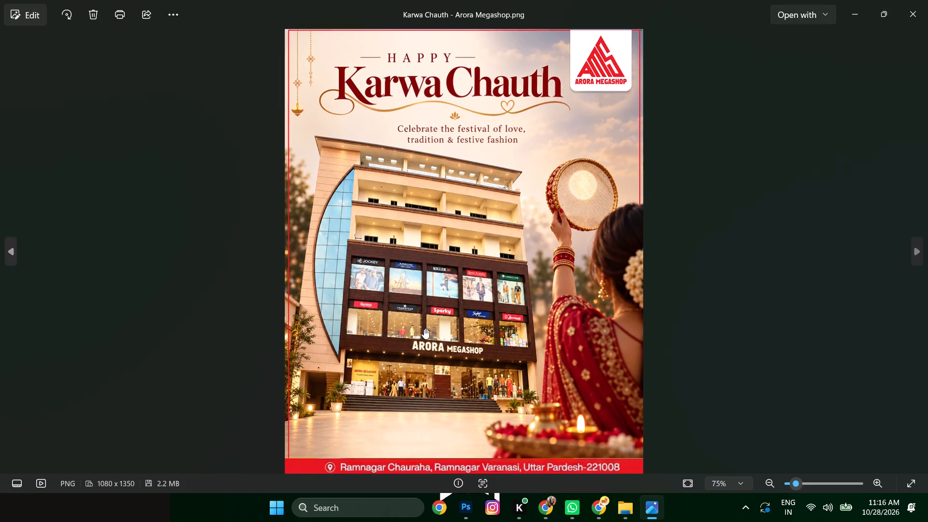